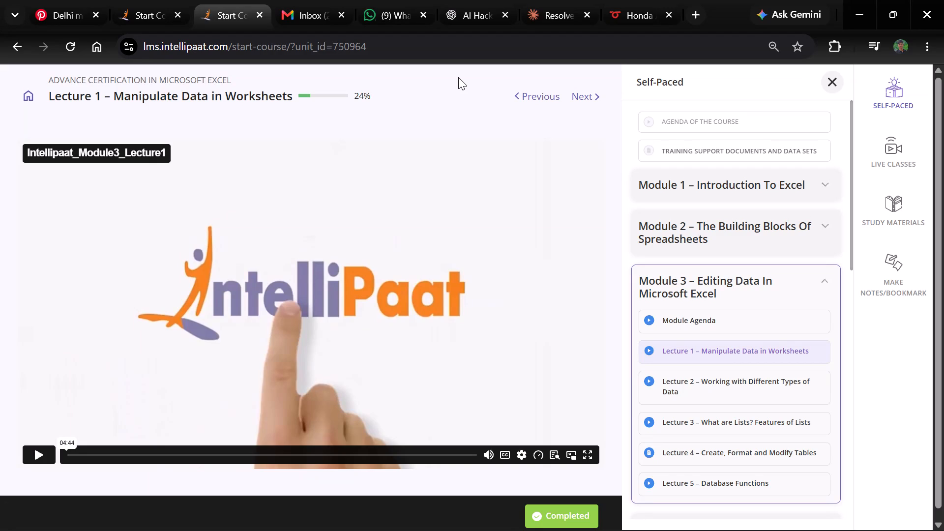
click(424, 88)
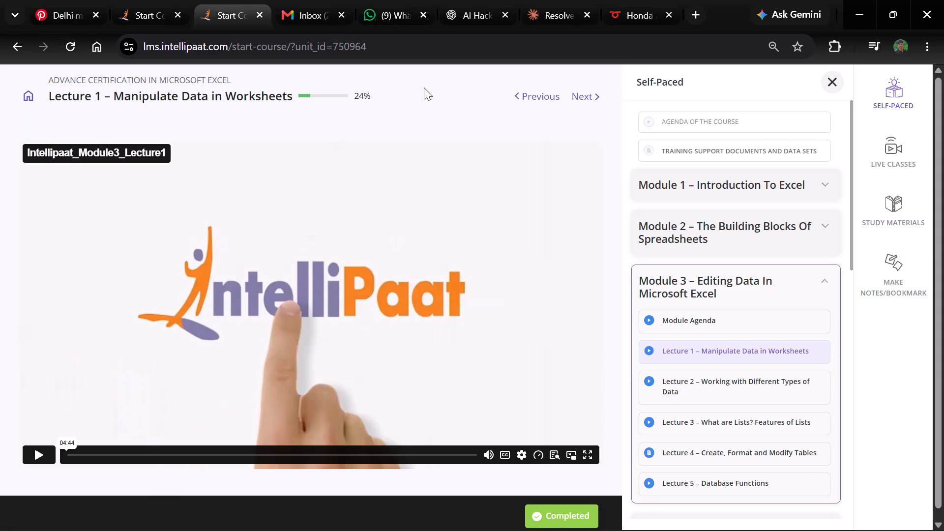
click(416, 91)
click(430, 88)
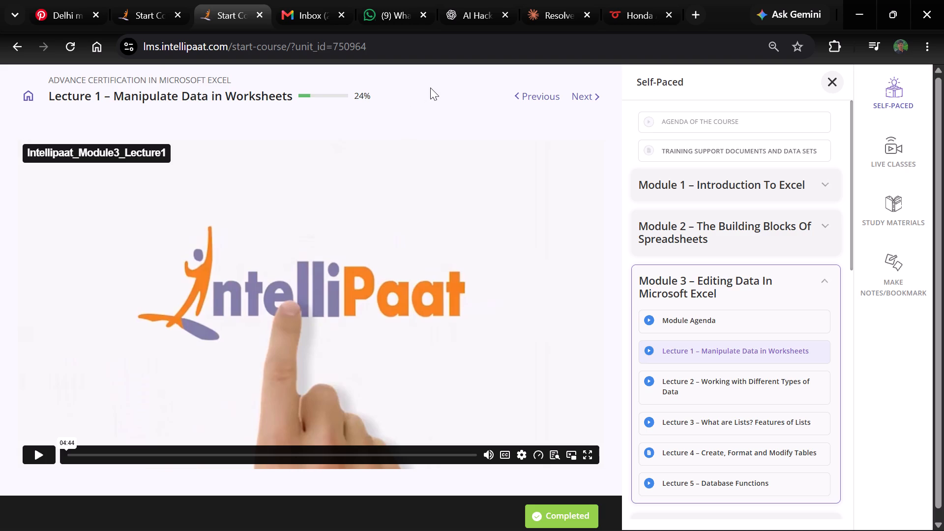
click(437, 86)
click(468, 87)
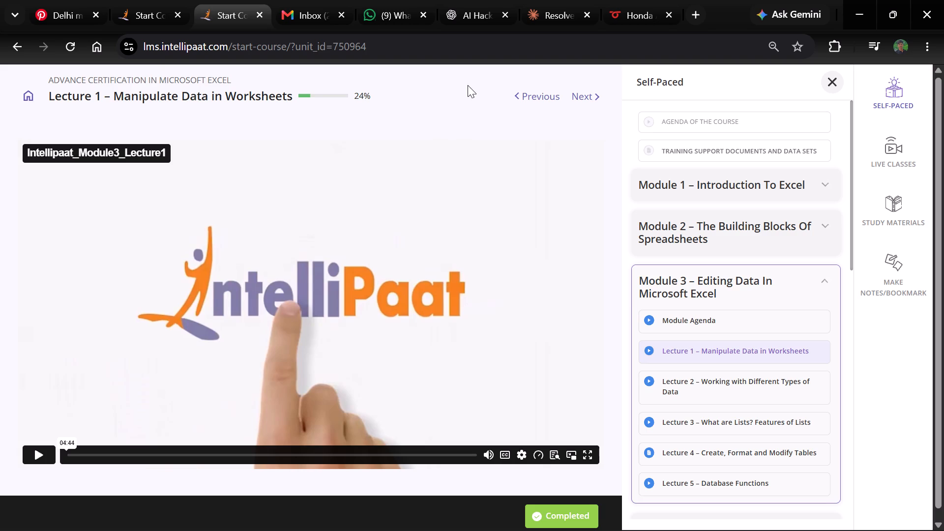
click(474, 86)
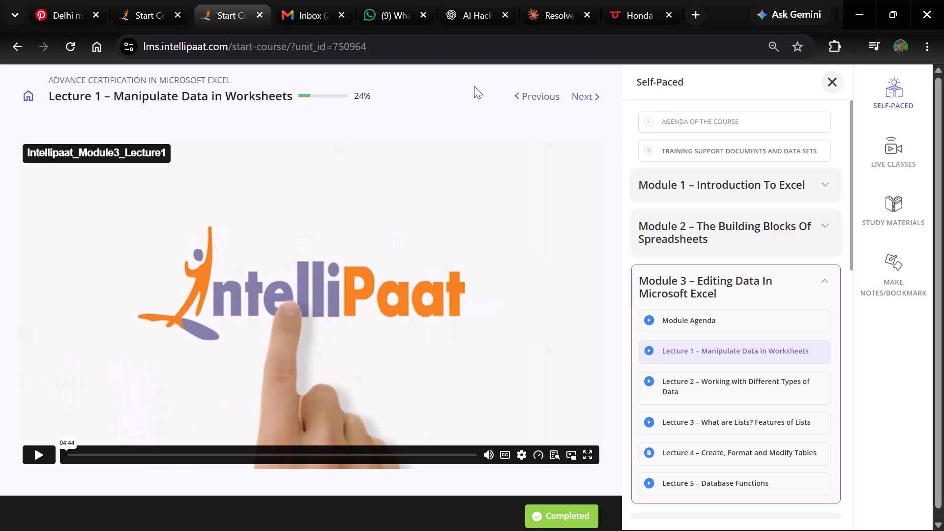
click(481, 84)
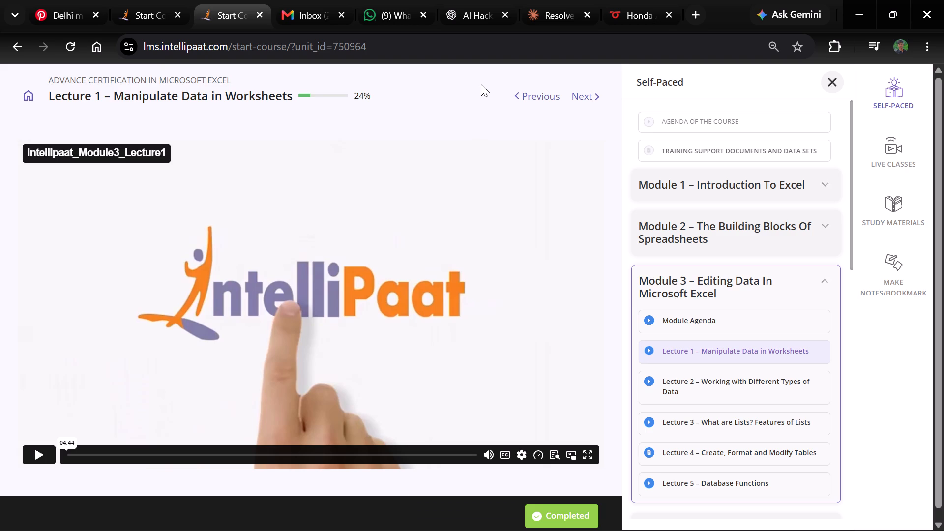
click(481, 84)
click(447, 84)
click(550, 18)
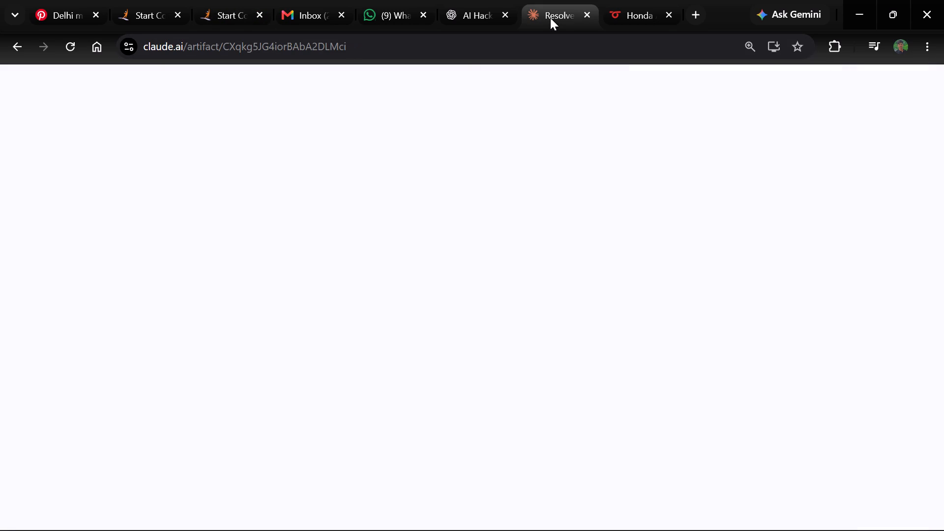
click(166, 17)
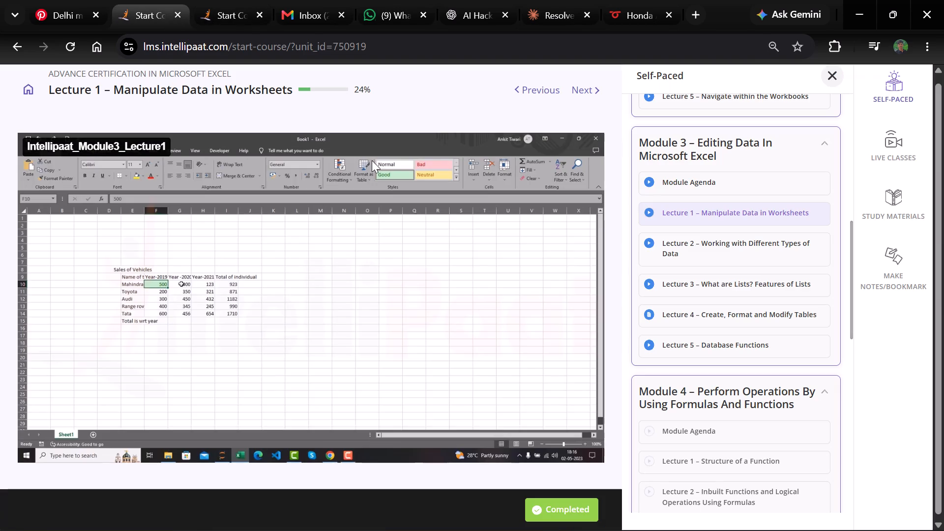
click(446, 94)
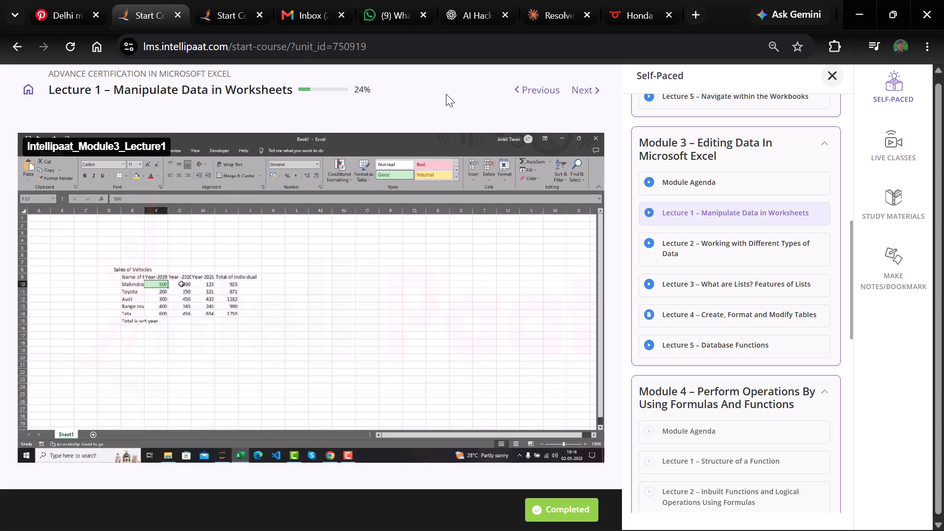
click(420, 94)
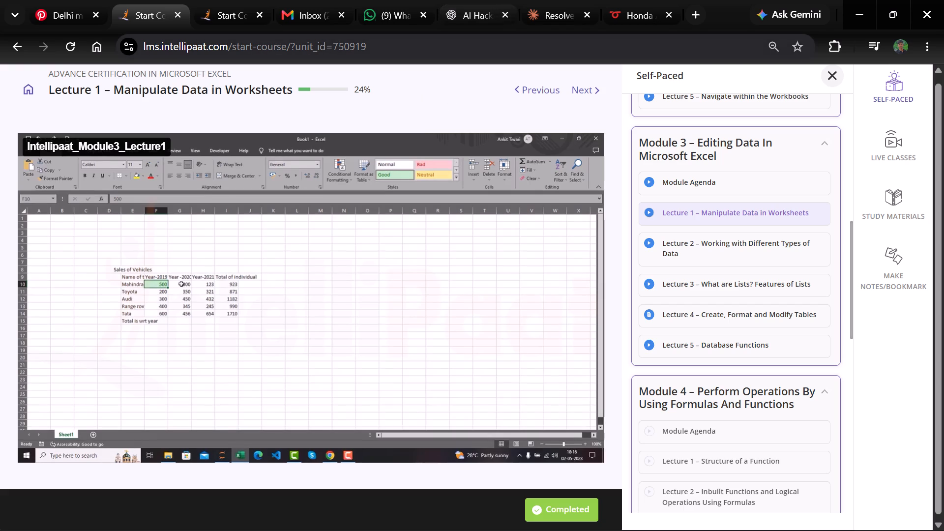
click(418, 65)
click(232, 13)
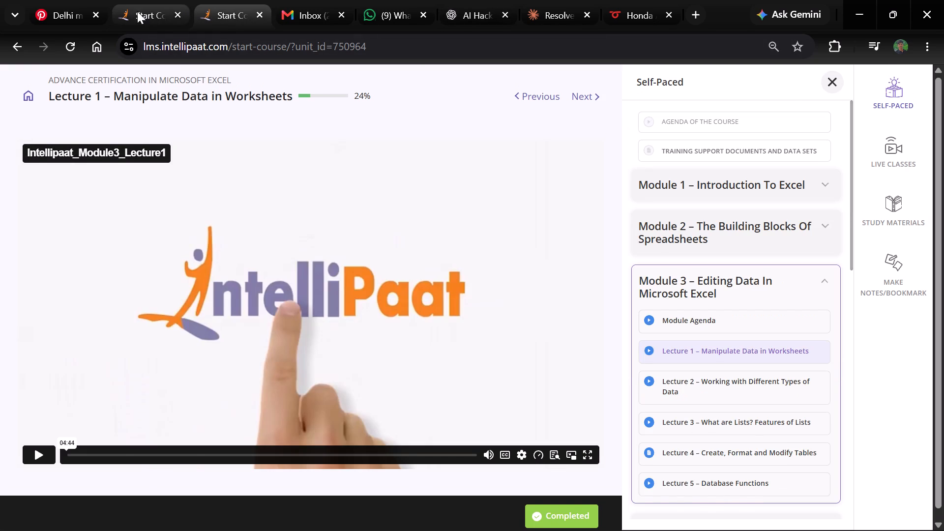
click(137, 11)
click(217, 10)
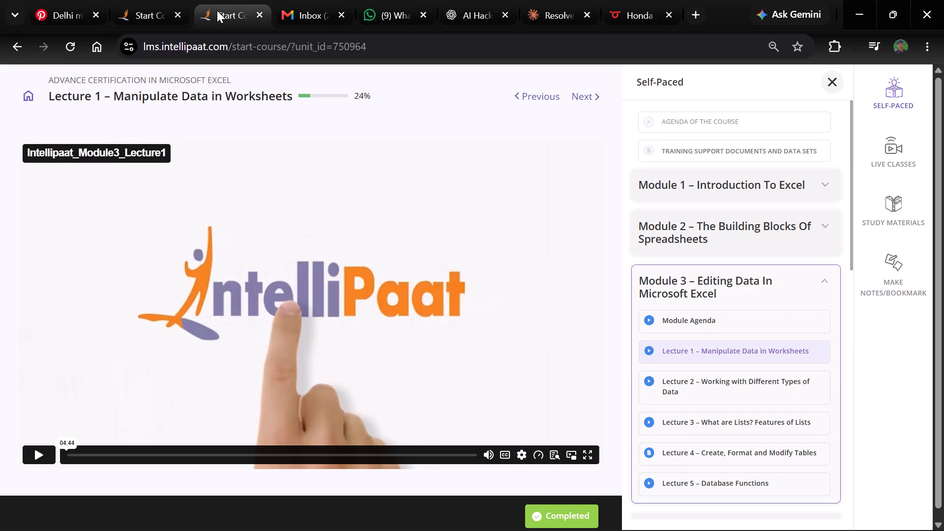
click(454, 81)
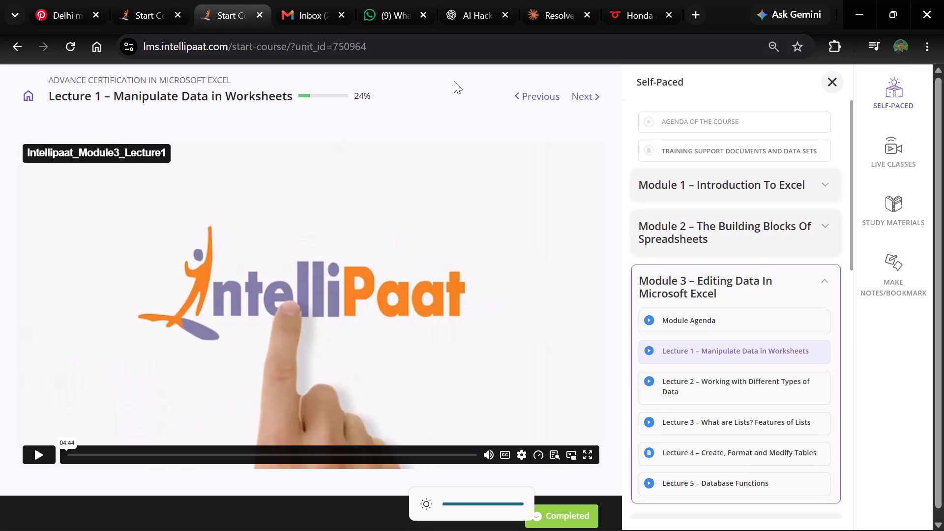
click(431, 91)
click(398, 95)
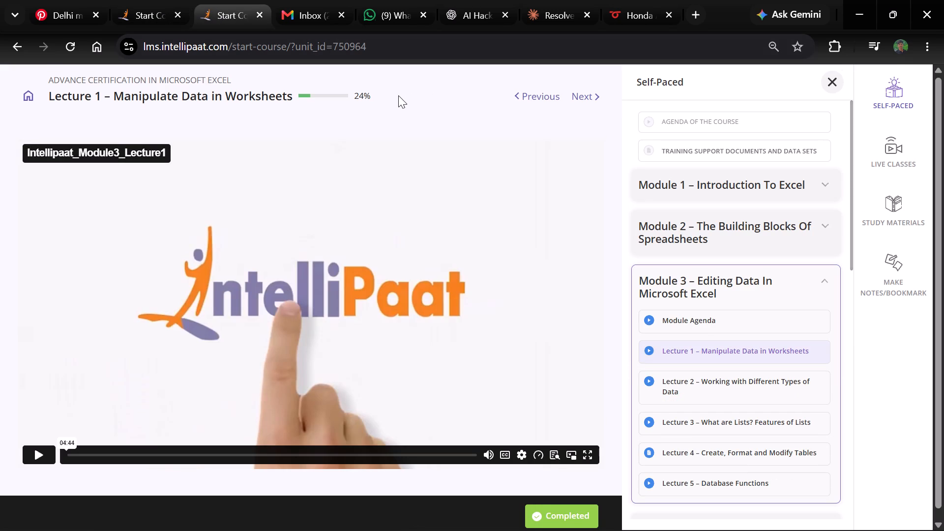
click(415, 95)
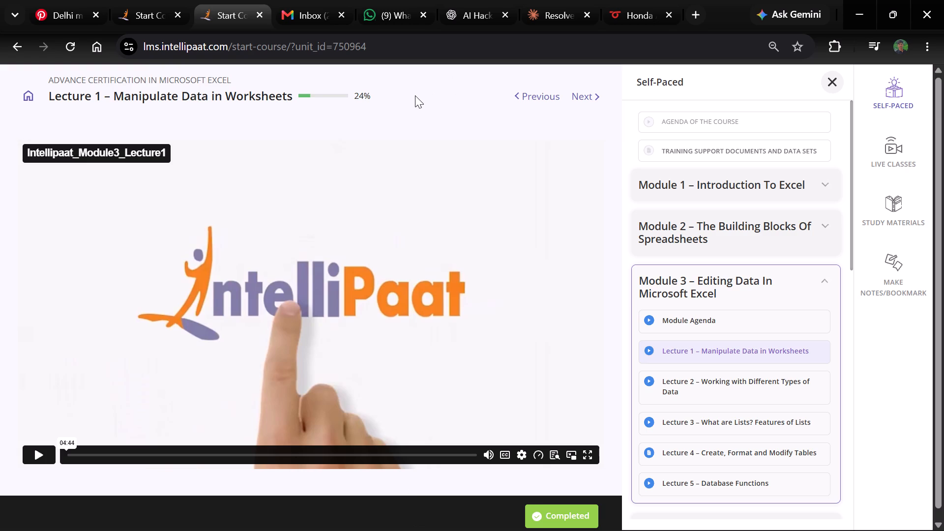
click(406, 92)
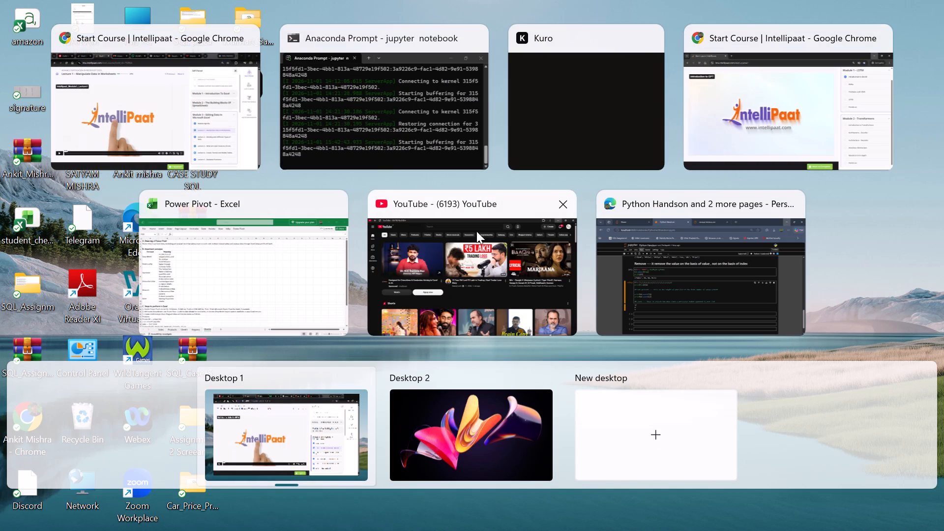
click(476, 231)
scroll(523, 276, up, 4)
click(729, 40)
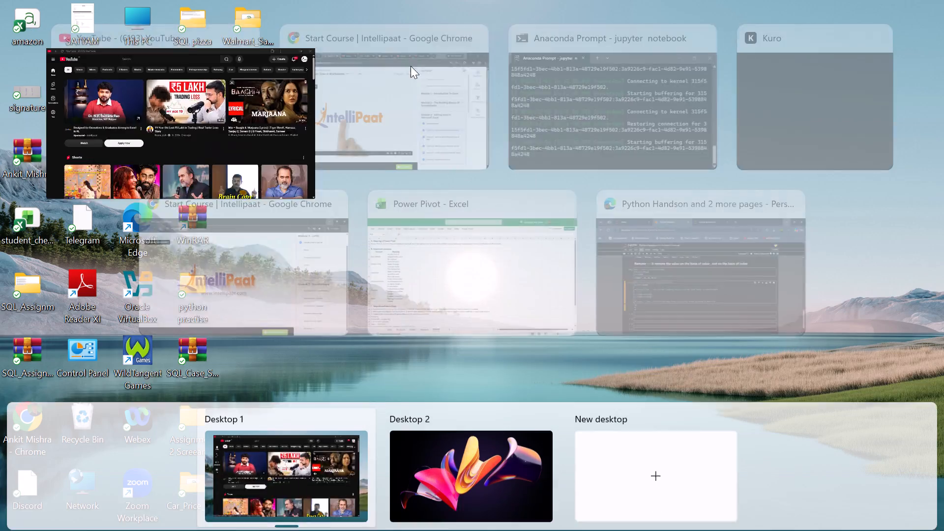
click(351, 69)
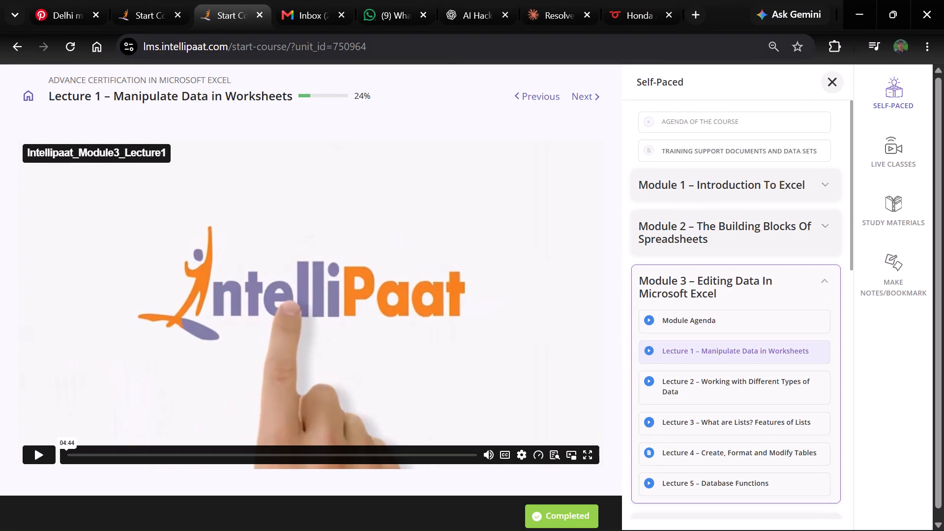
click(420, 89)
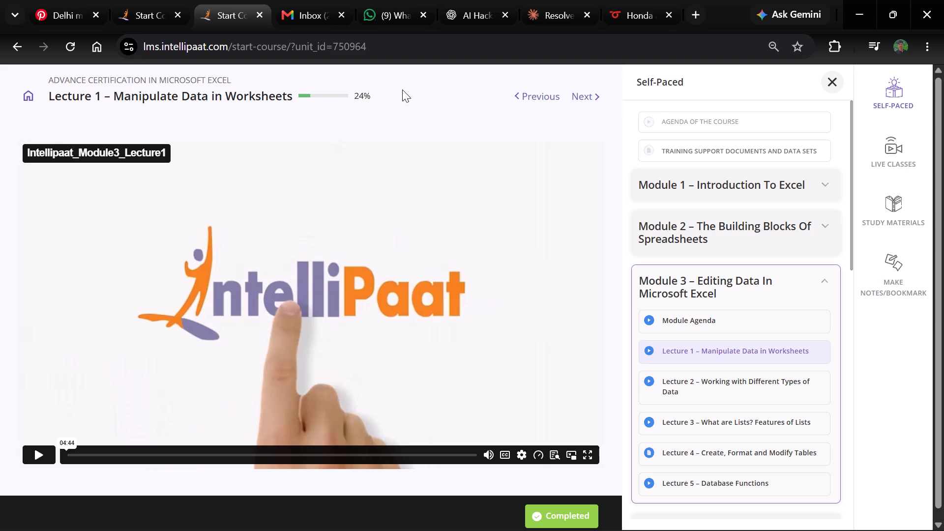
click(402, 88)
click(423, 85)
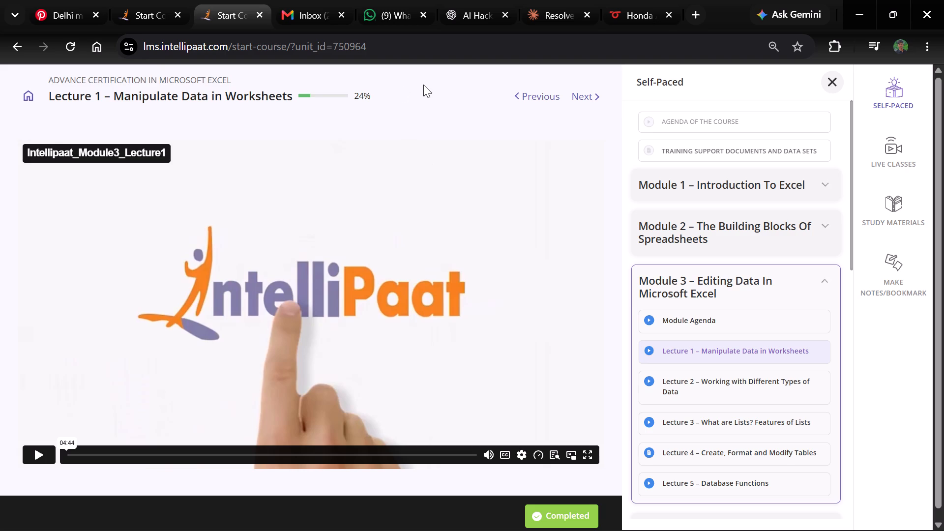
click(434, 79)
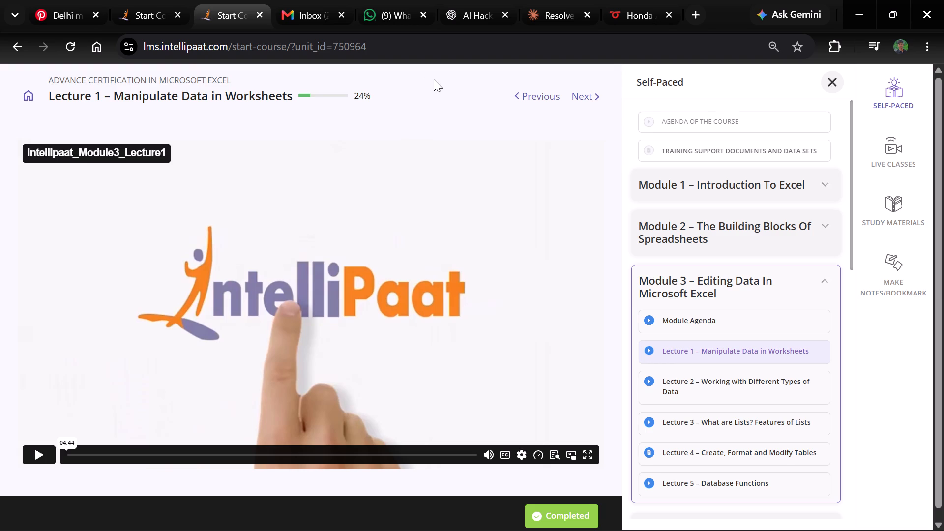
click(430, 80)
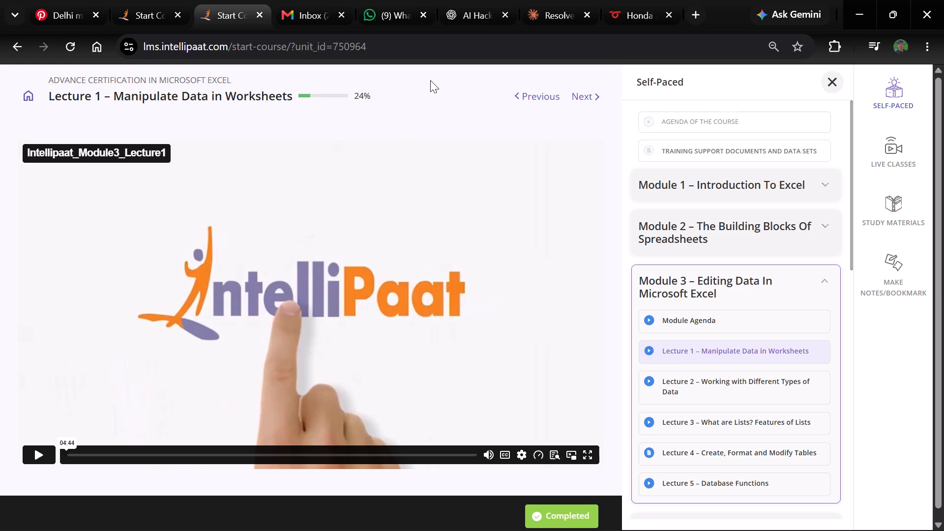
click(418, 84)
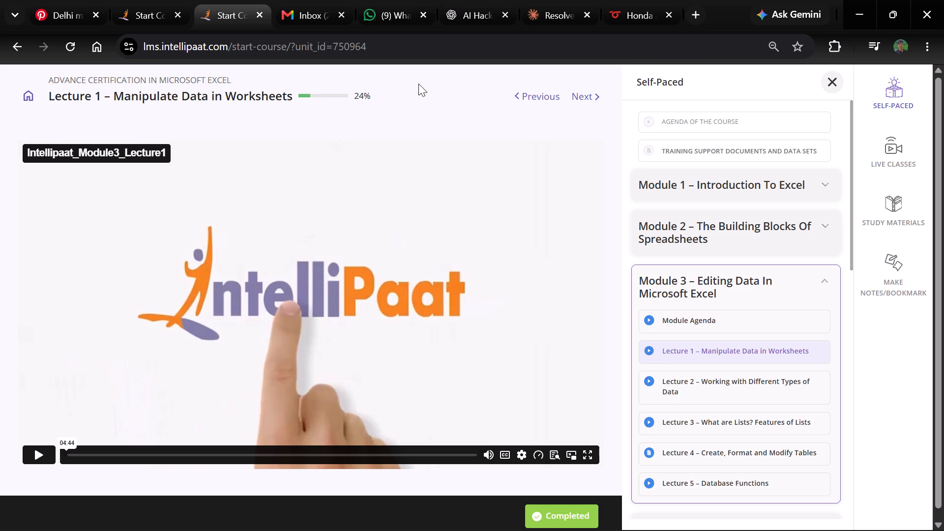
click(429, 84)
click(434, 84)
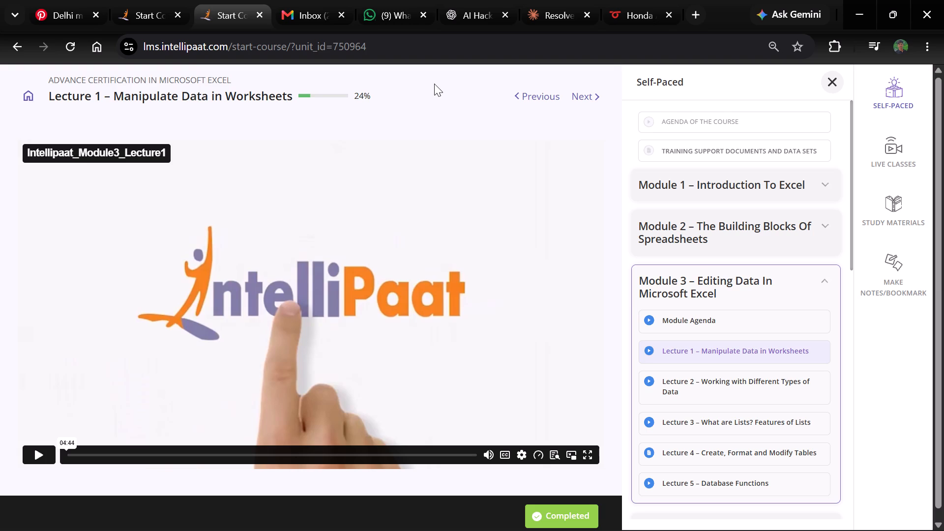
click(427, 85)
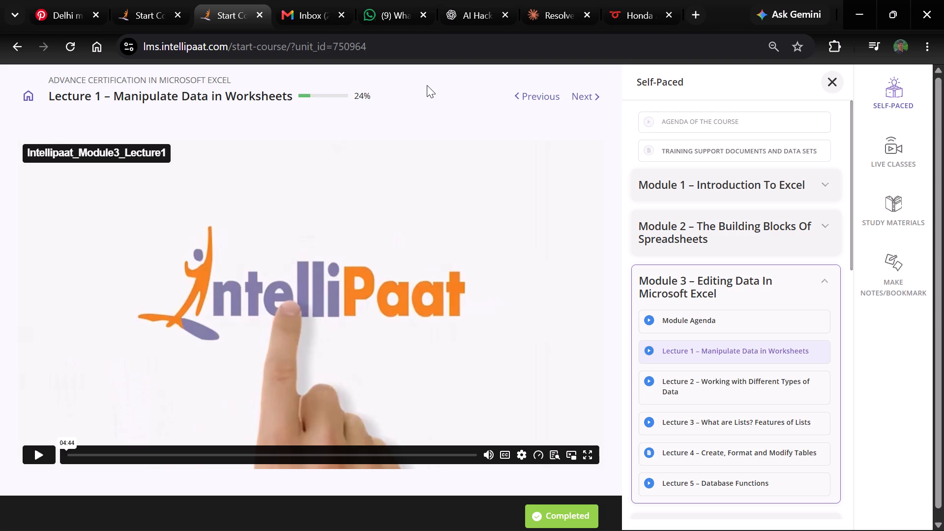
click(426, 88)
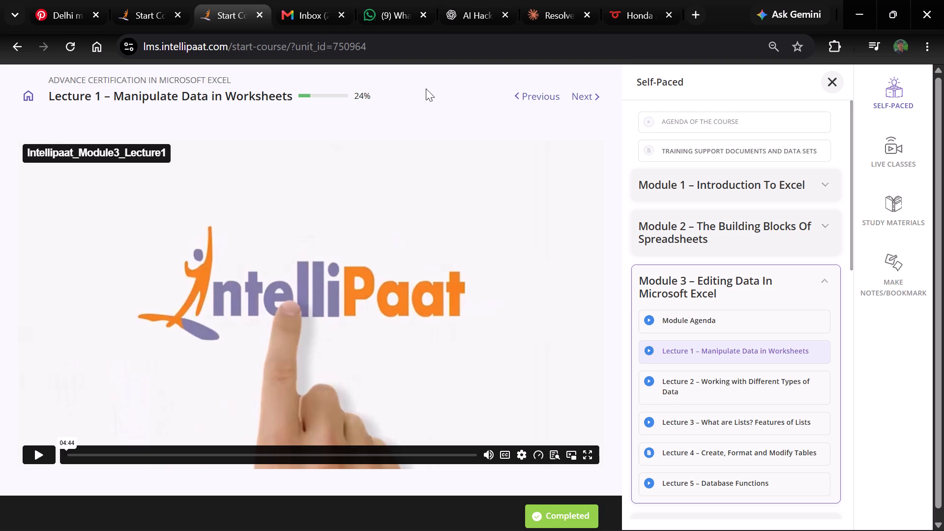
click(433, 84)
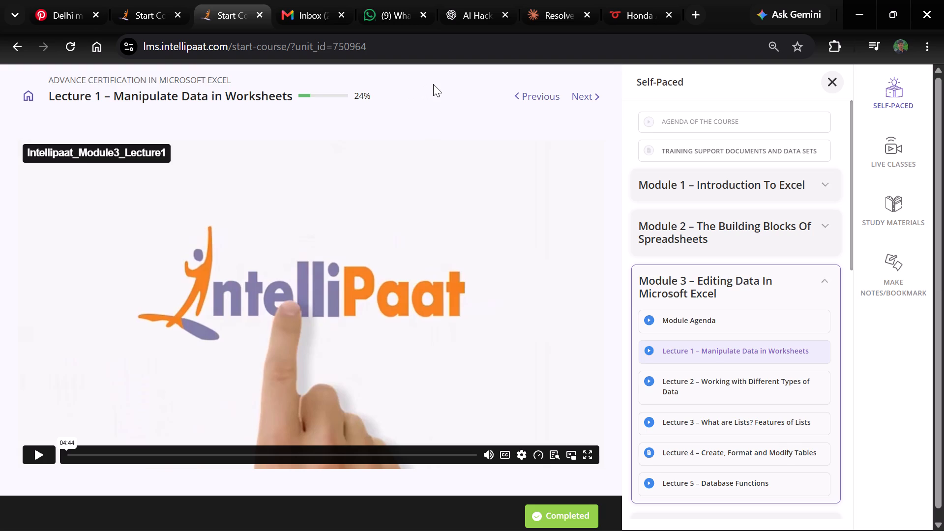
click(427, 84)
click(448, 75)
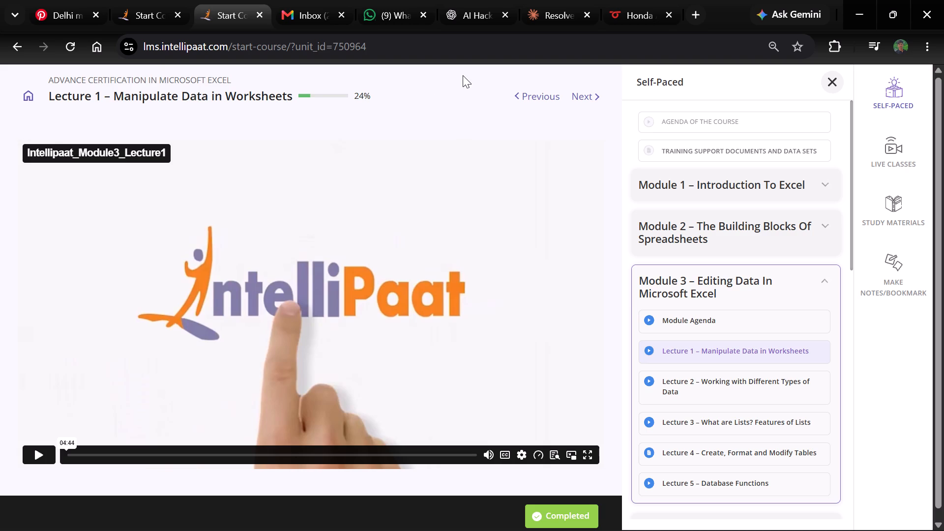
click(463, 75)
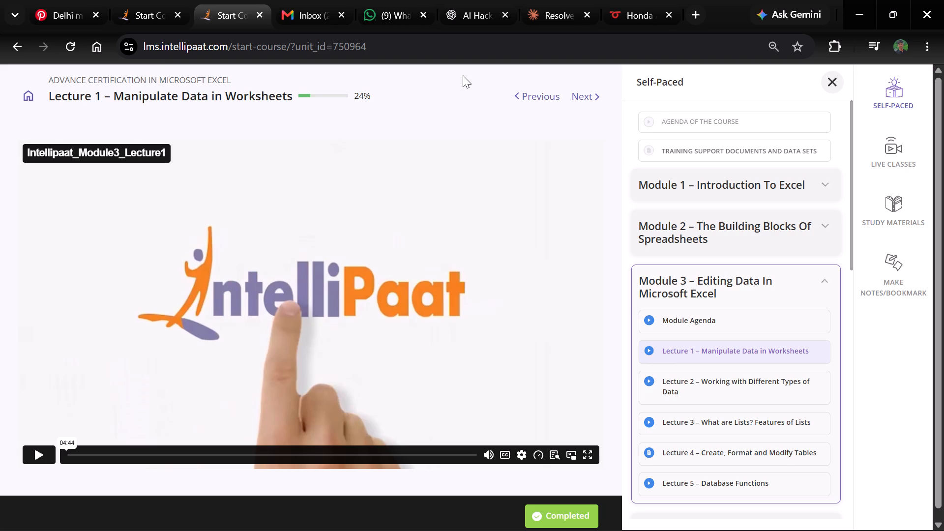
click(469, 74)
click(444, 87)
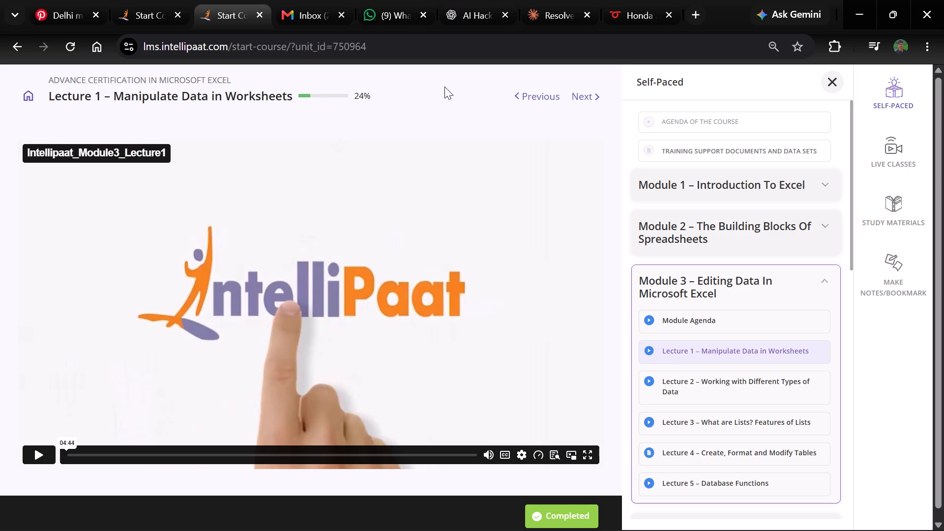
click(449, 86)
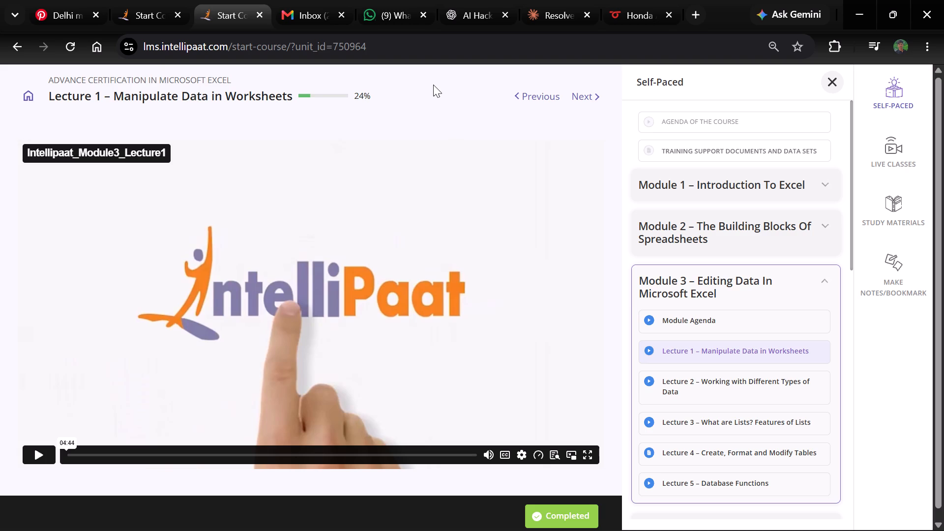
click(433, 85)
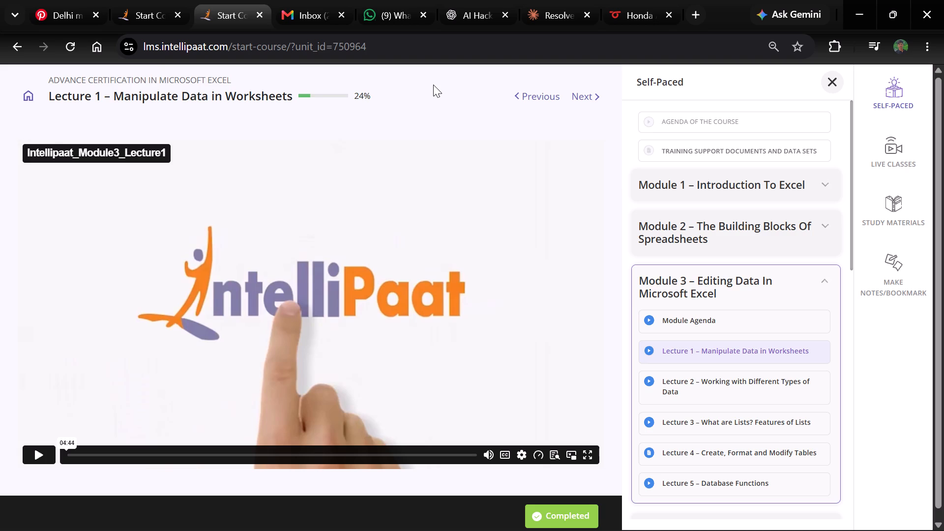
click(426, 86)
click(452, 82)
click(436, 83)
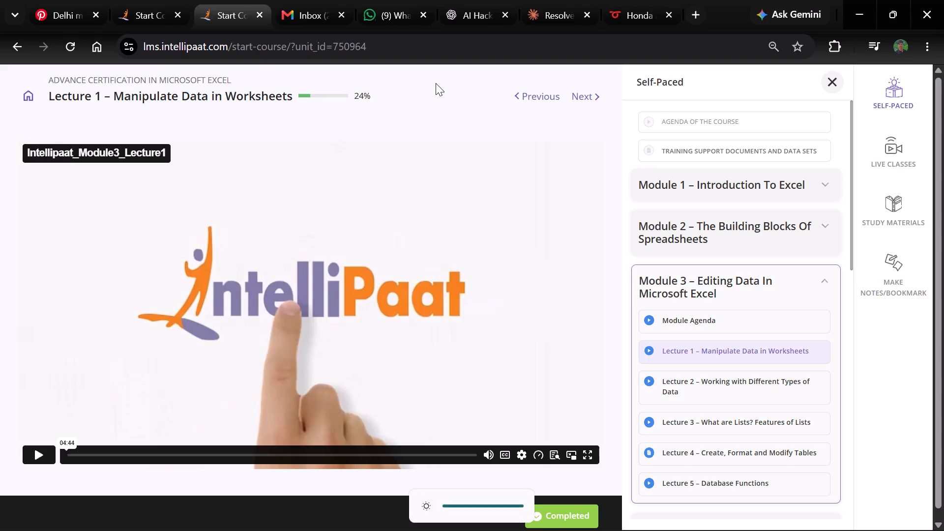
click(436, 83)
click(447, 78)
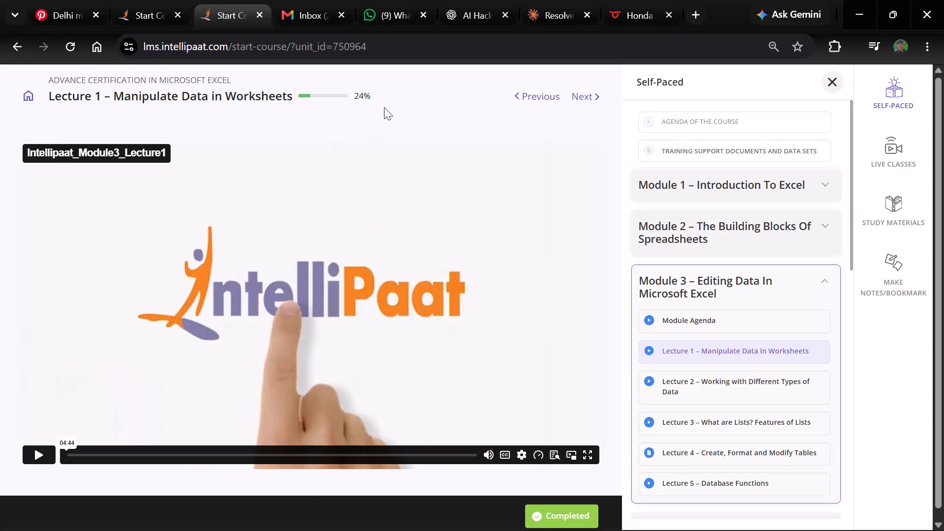
Play the Module 3 Lecture 1 video briefly, pause it and skip ahead to 01:18.
click(462, 203)
click(414, 209)
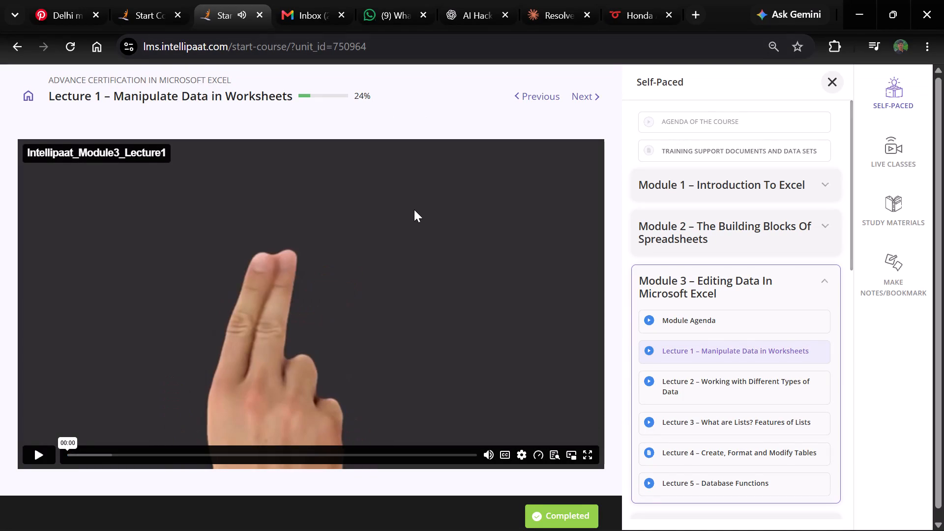
click(181, 452)
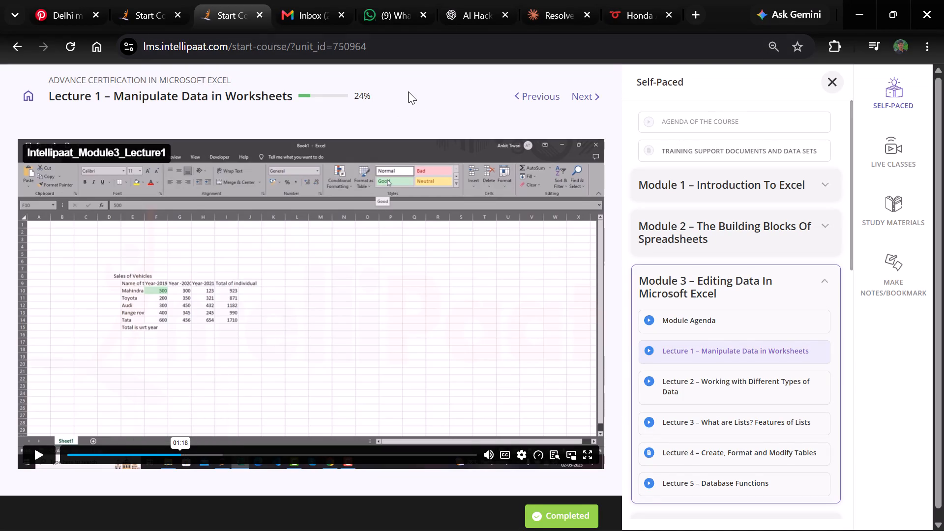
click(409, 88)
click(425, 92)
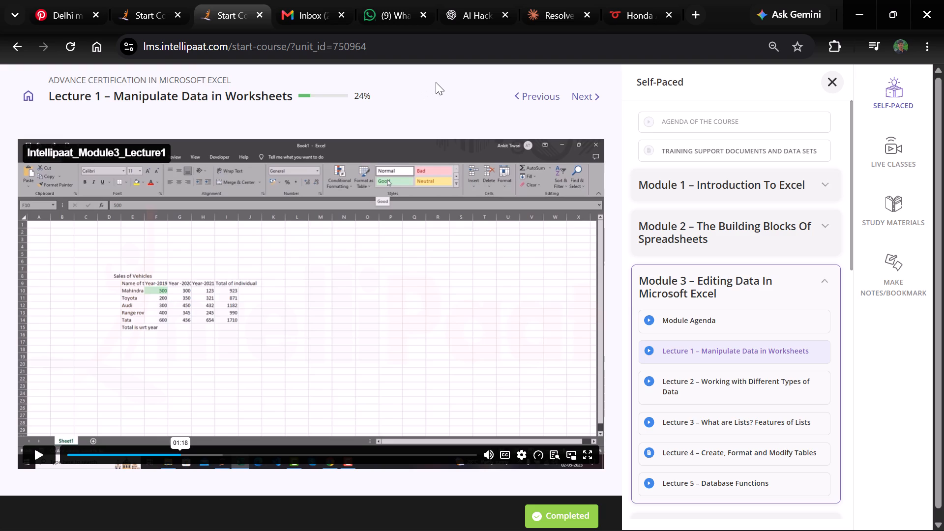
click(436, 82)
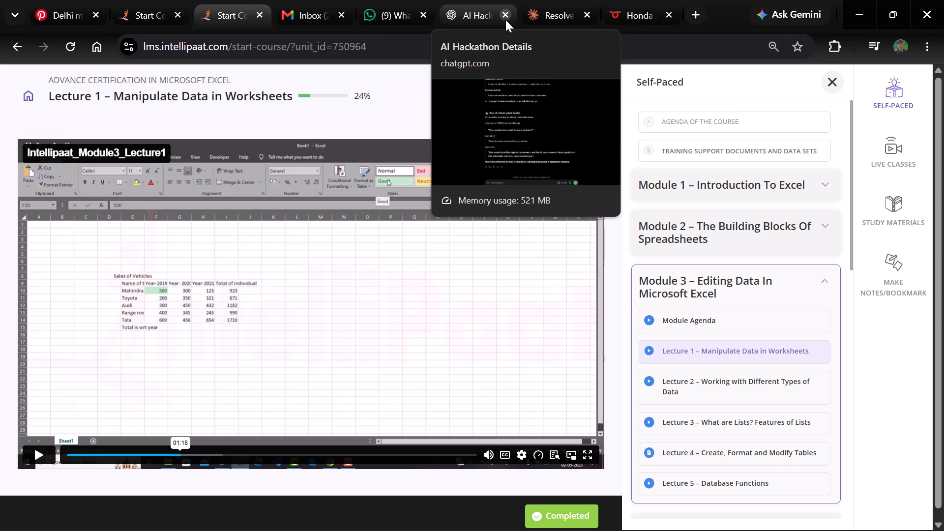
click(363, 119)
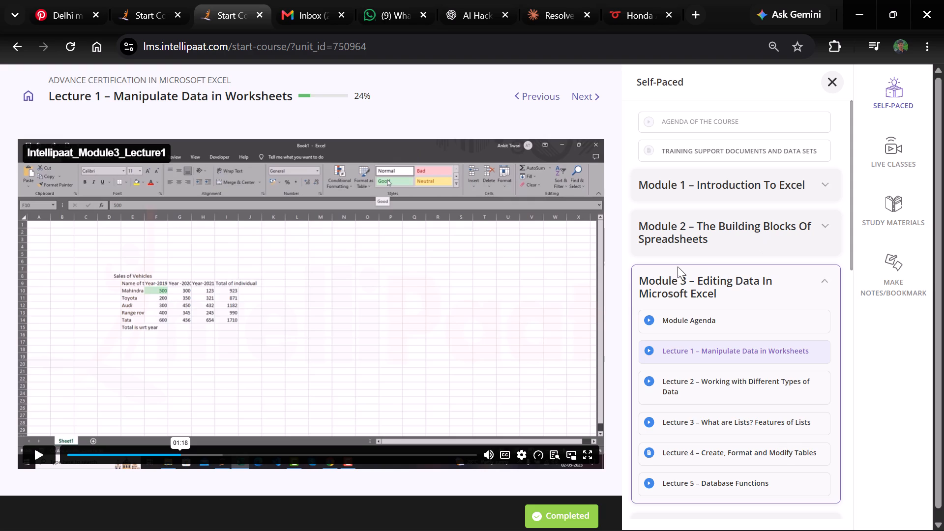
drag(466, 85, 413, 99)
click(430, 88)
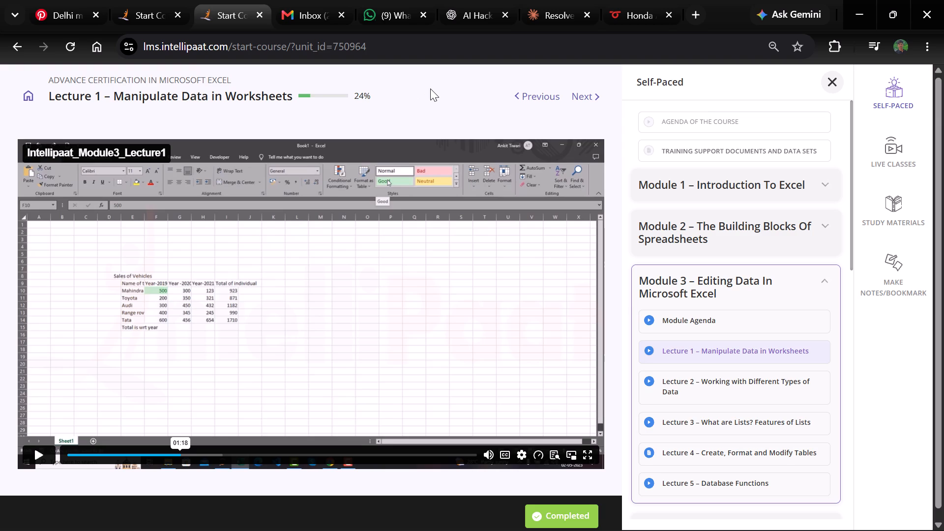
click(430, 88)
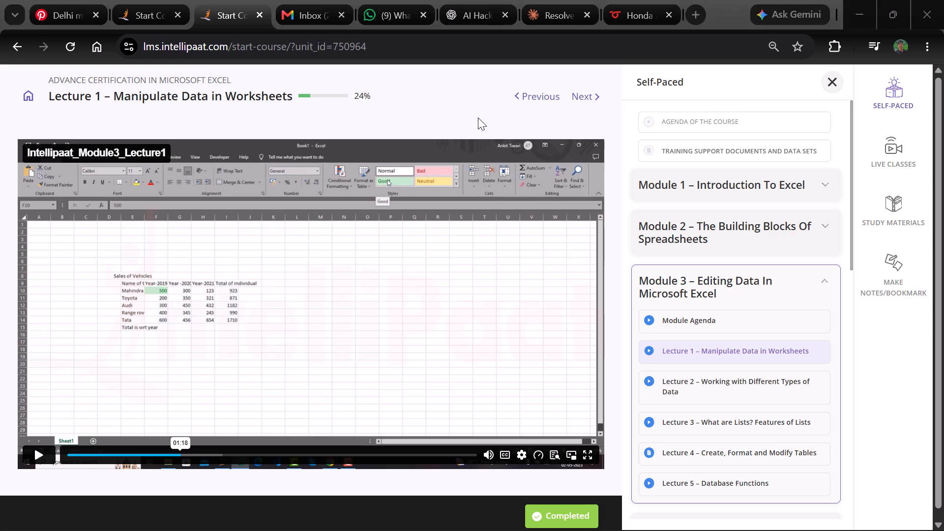
Switch to the Power Pivot workbook in Excel and examine the concept meanings on Sheet4.
click(439, 251)
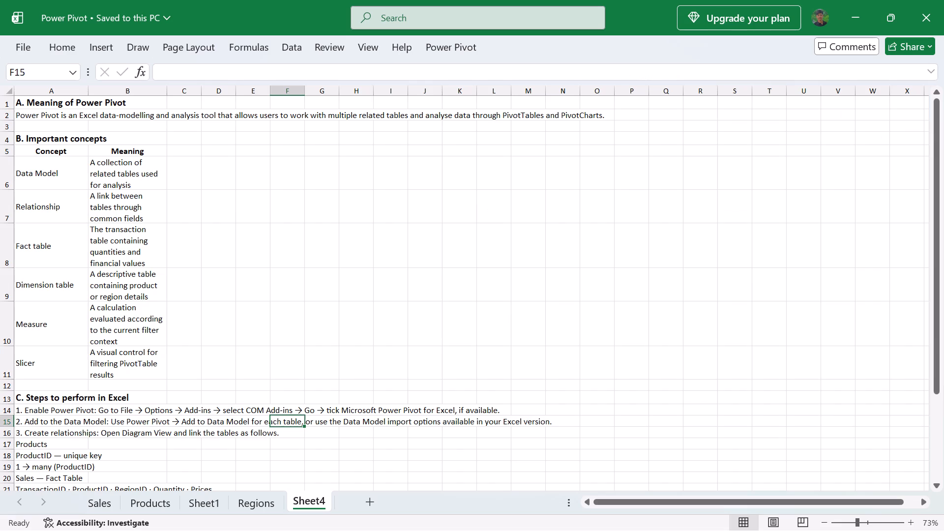
click(472, 250)
click(311, 235)
scroll(311, 235, up, 2)
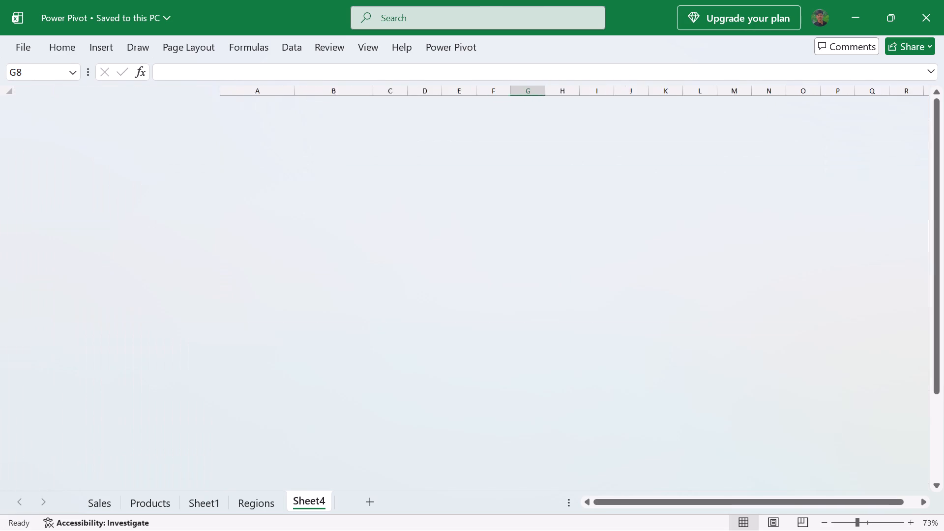
scroll(382, 257, left, 3)
click(421, 252)
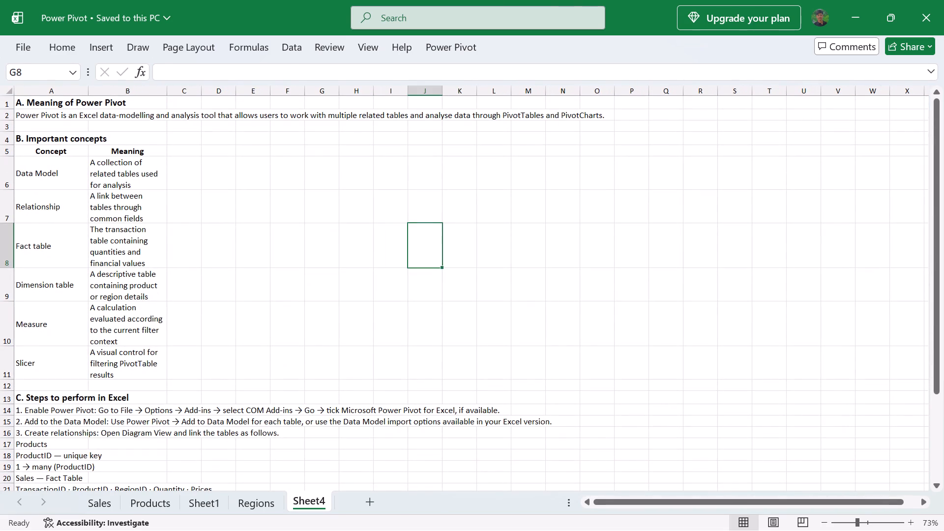
click(118, 208)
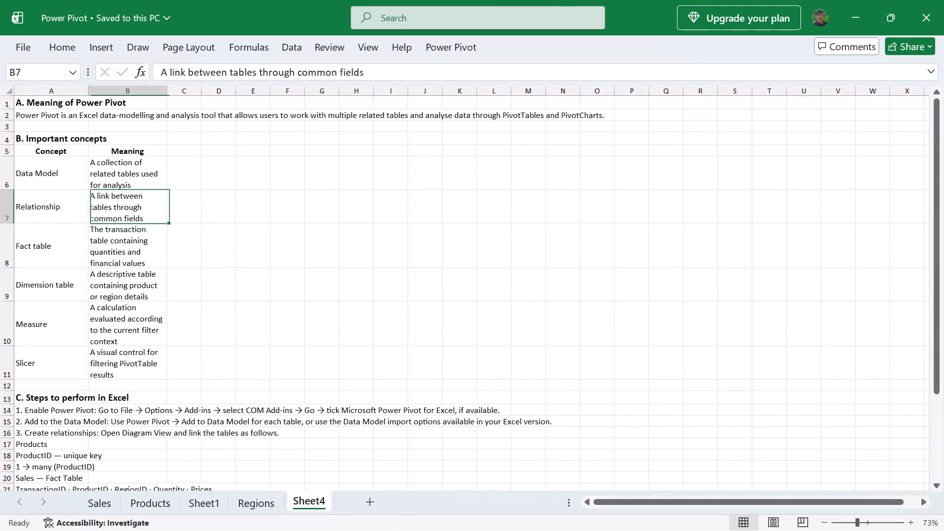
click(266, 251)
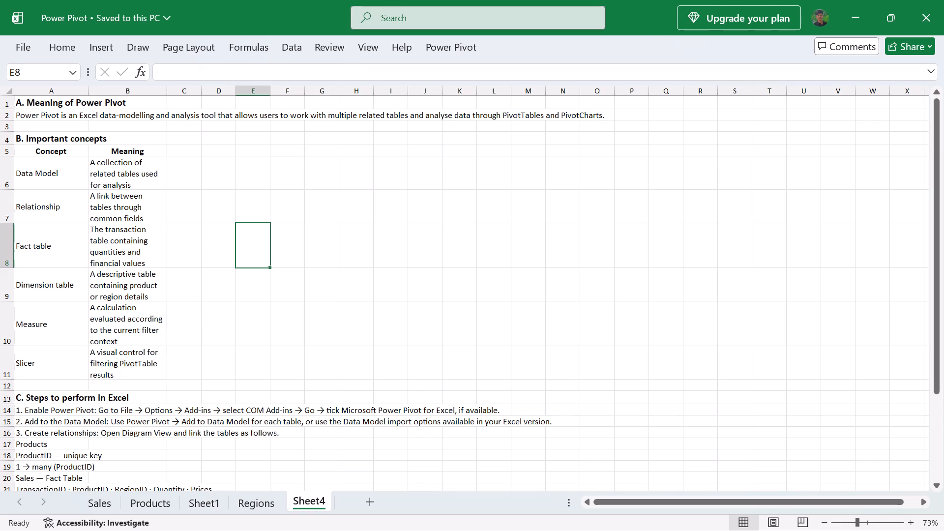
key(Left)
key(Left)
key(Left)
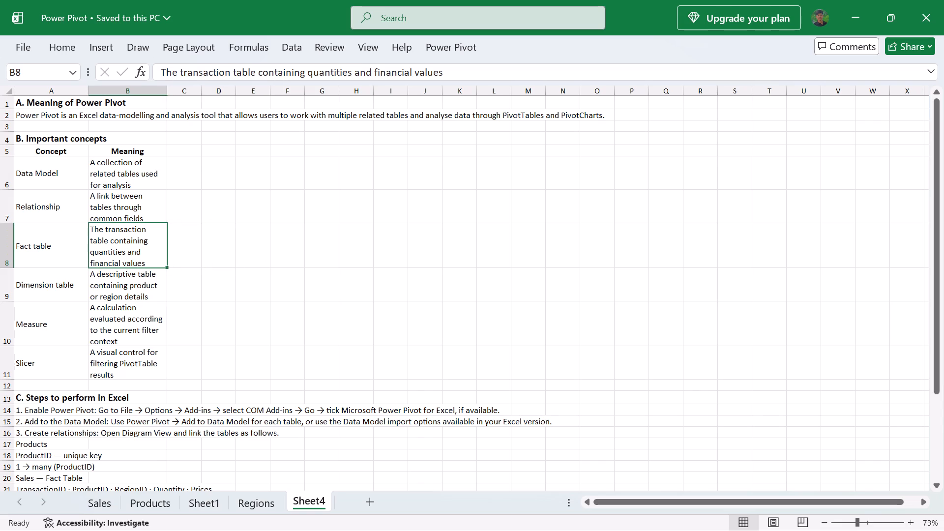
key(Up)
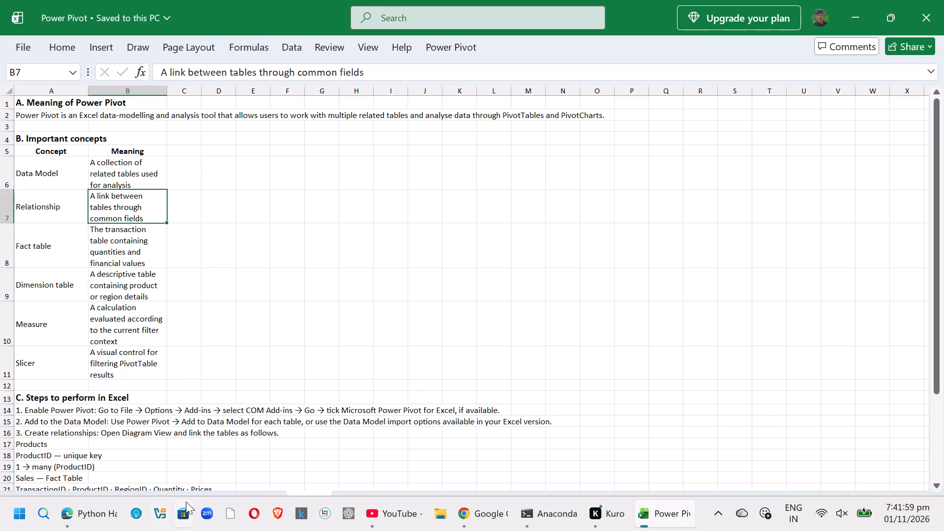
Open Sheet1 and select the region PivotChart so its field list is available.
click(220, 510)
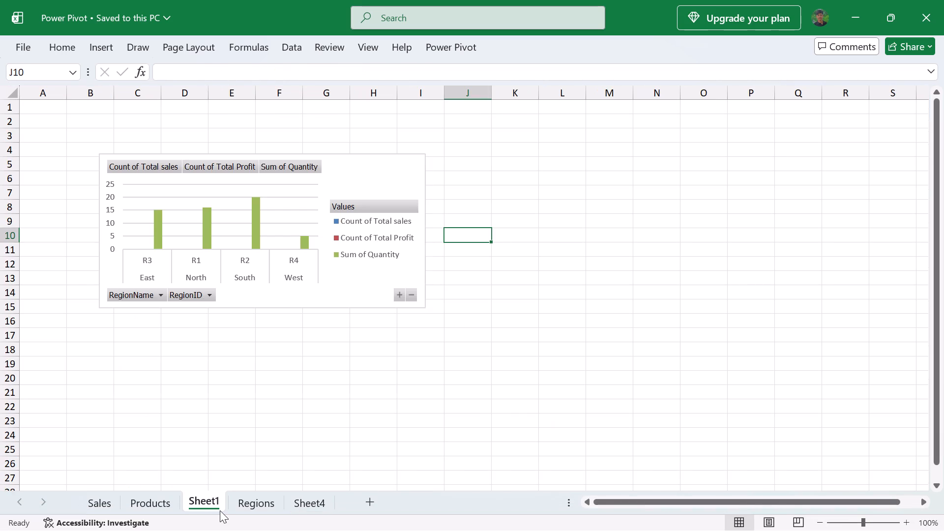
click(304, 346)
click(271, 255)
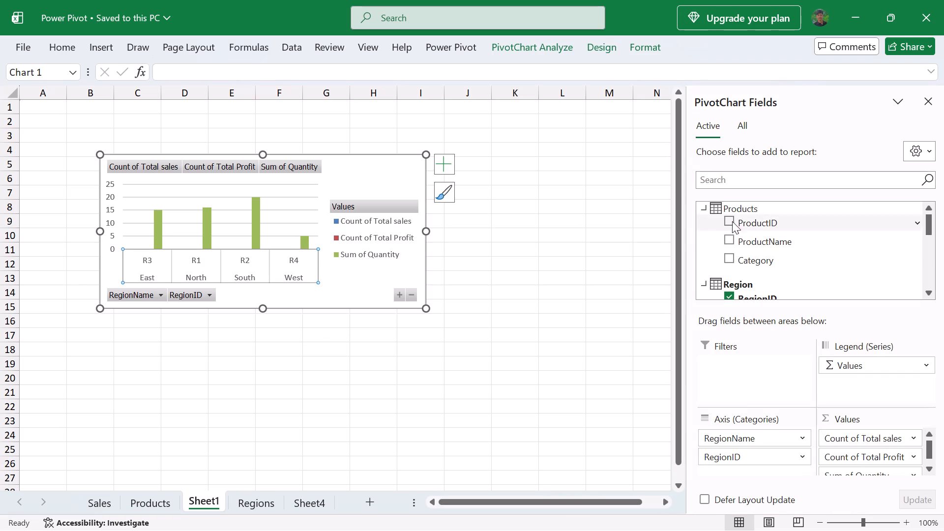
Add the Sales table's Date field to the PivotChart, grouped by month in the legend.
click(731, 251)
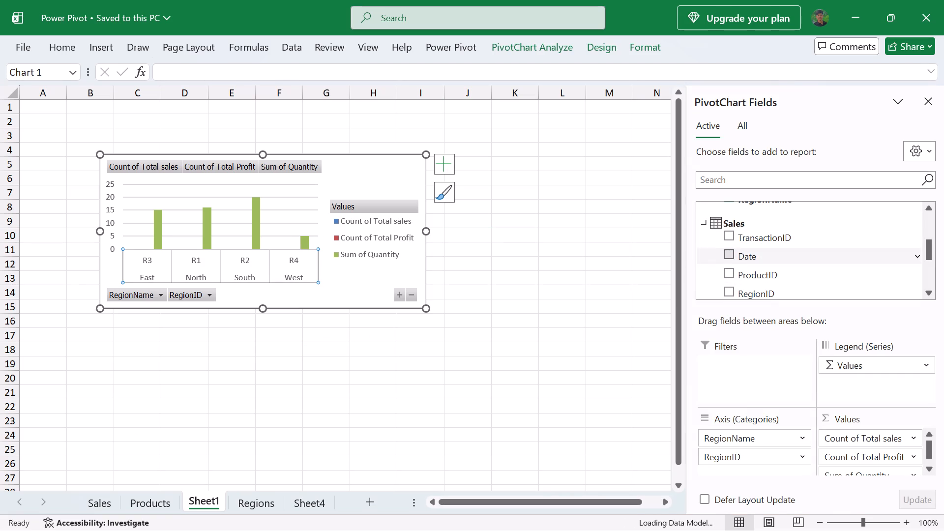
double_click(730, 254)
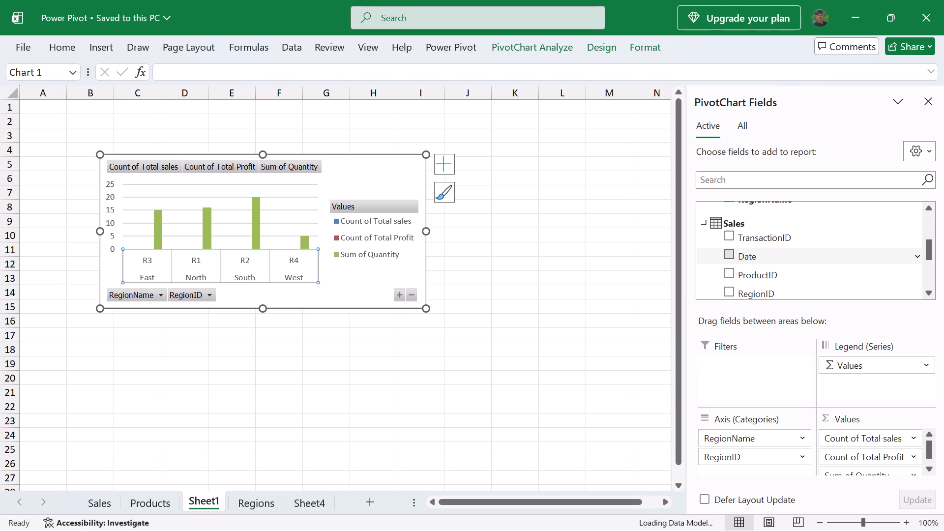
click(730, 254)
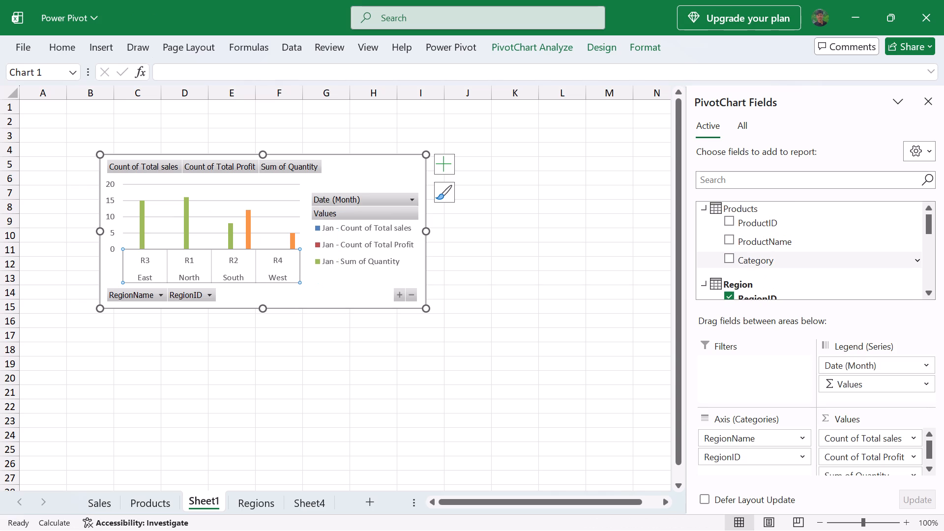
Remove the Total sales and Total Profit fields from the PivotChart, trying out UnitCost_Rs as a value along the way.
scroll(732, 278, down, 1)
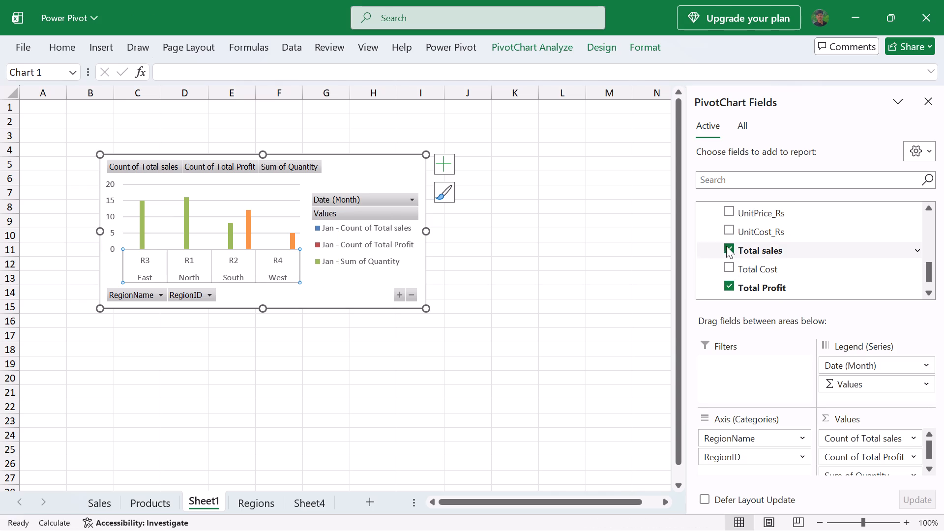
click(726, 246)
click(726, 246)
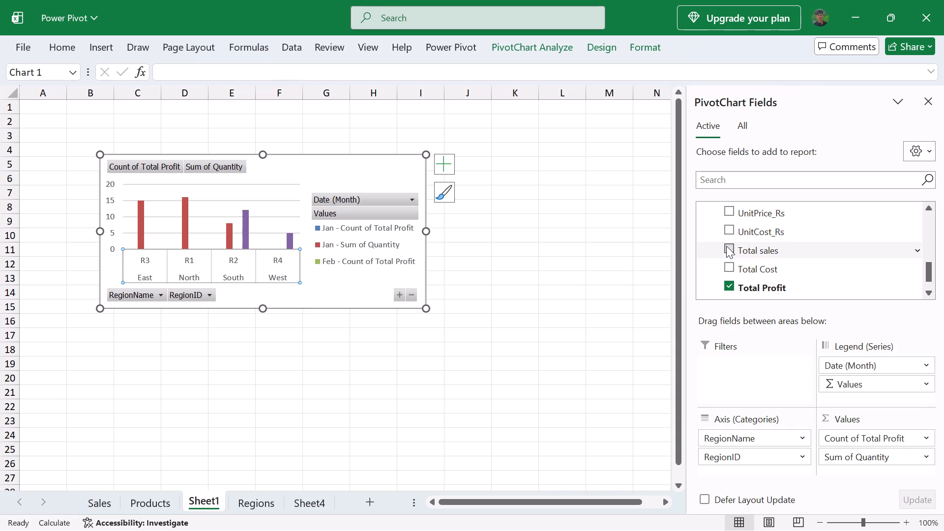
click(734, 230)
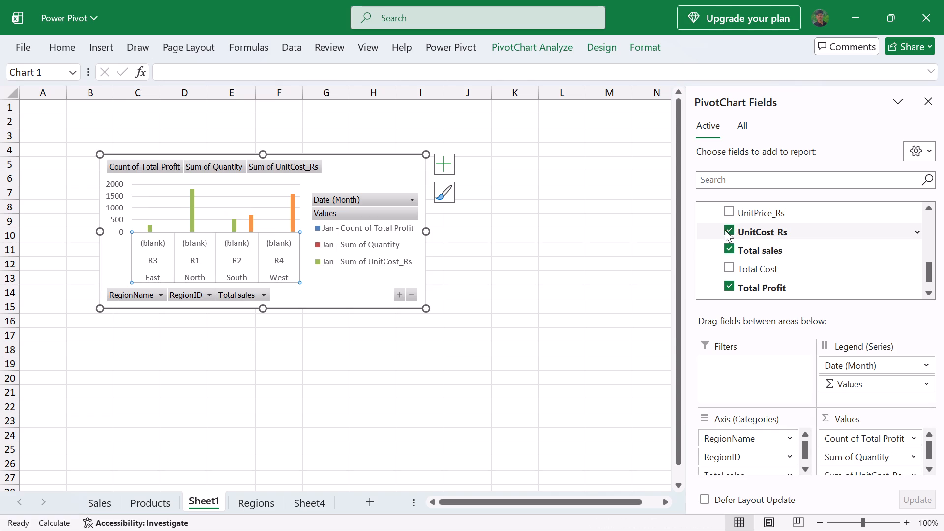
click(725, 230)
click(730, 243)
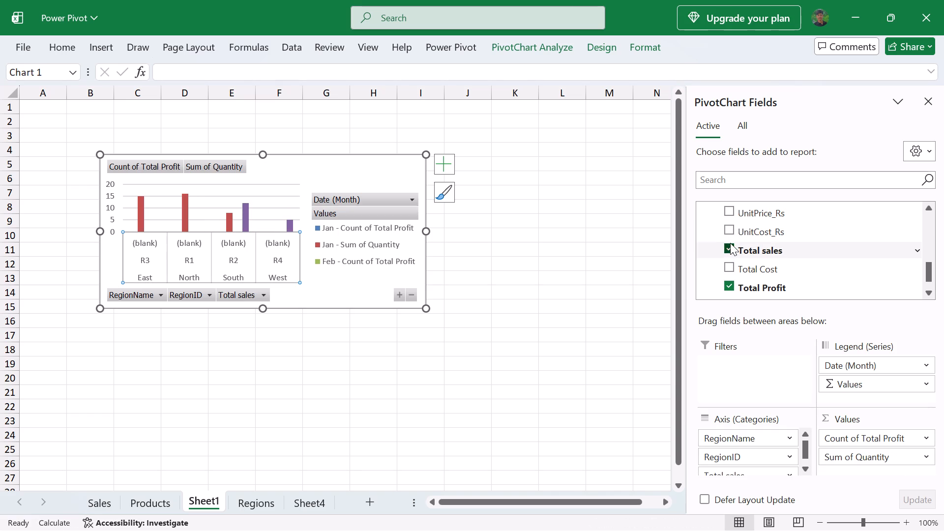
click(732, 289)
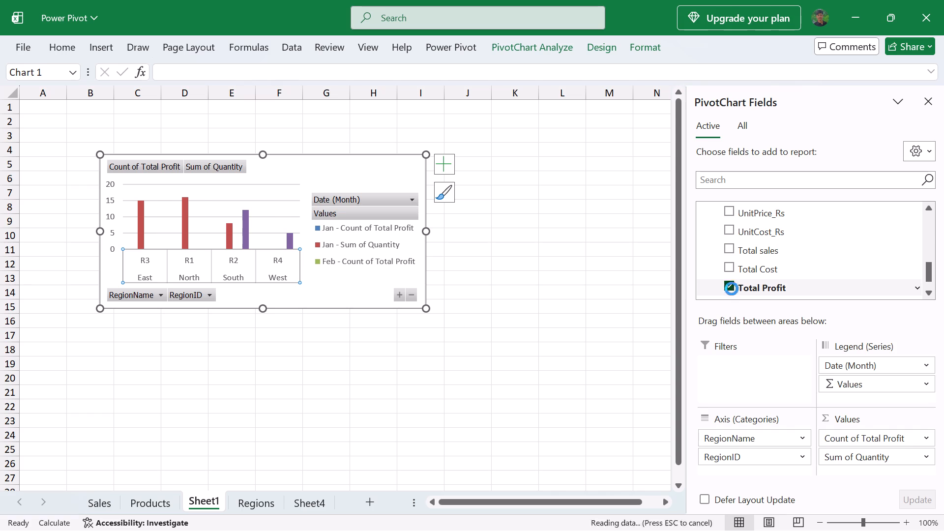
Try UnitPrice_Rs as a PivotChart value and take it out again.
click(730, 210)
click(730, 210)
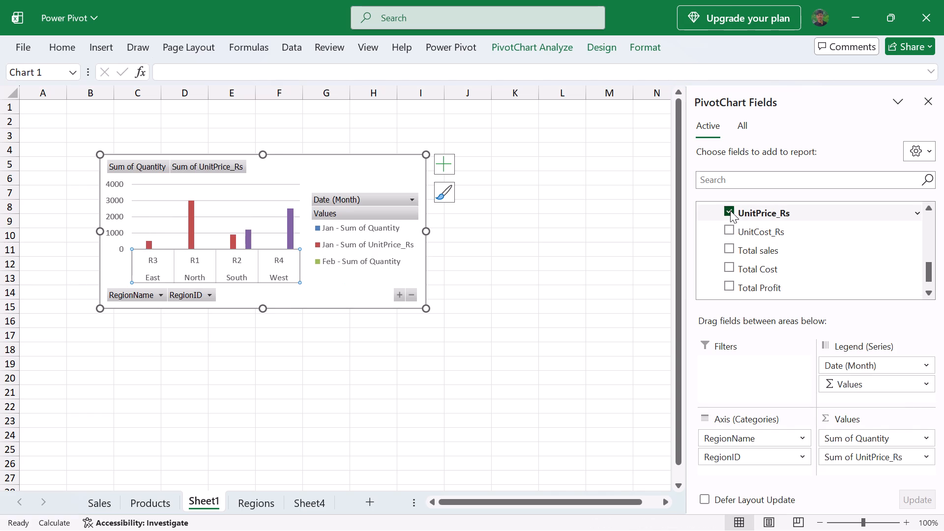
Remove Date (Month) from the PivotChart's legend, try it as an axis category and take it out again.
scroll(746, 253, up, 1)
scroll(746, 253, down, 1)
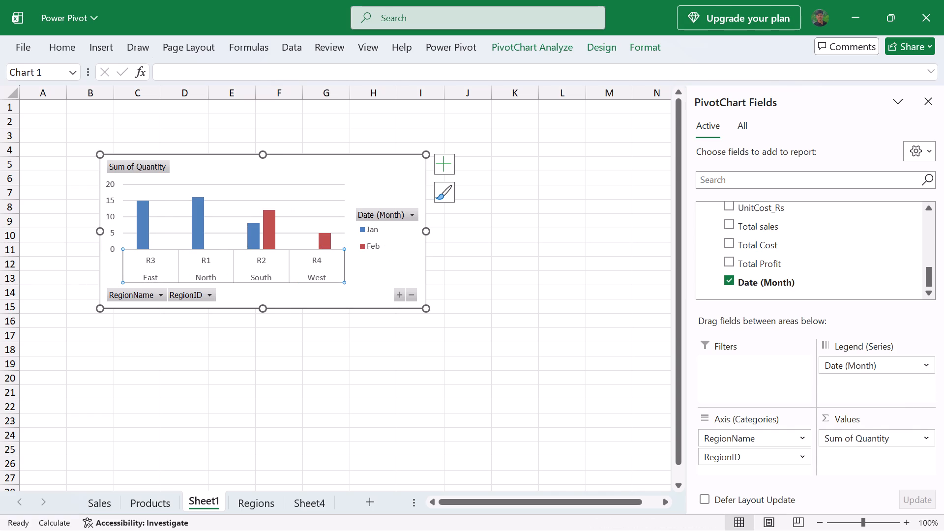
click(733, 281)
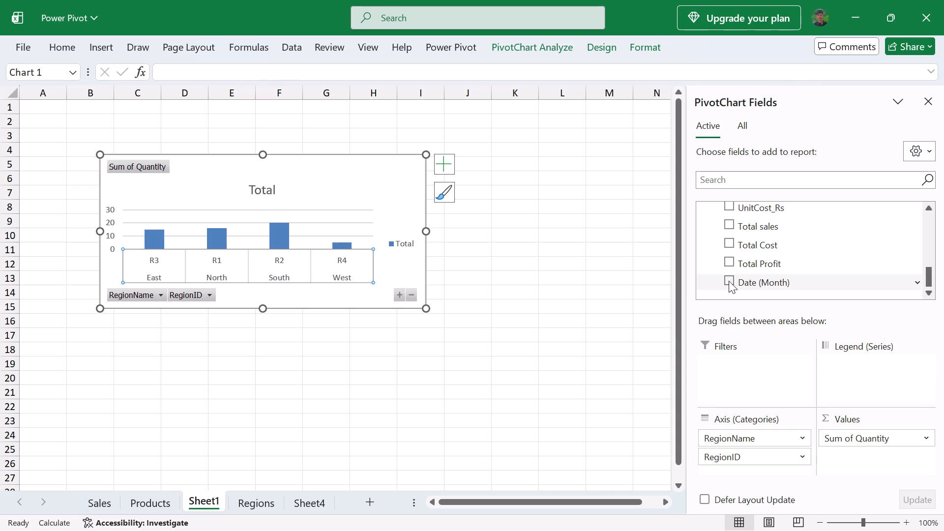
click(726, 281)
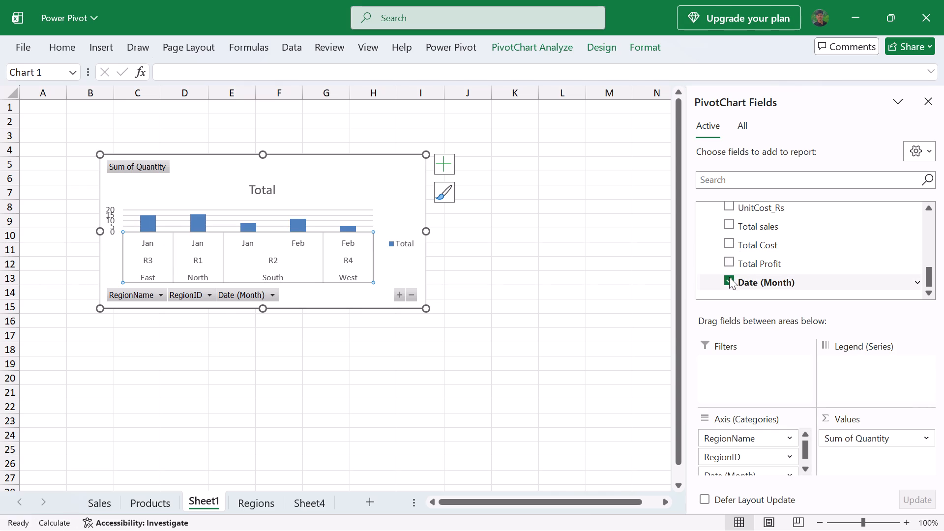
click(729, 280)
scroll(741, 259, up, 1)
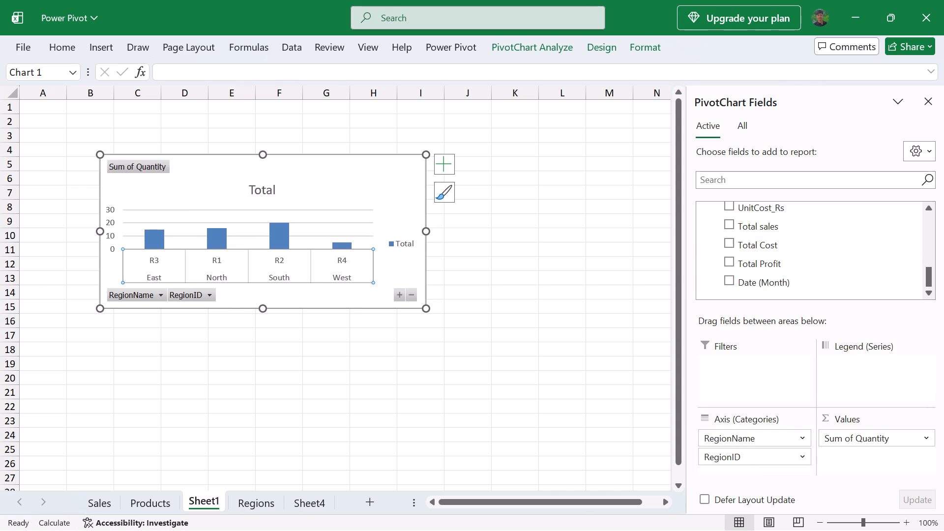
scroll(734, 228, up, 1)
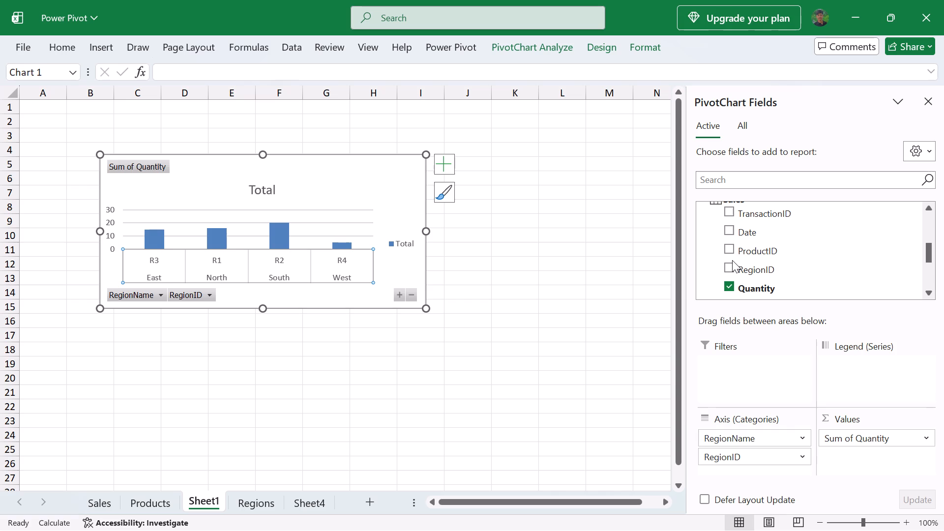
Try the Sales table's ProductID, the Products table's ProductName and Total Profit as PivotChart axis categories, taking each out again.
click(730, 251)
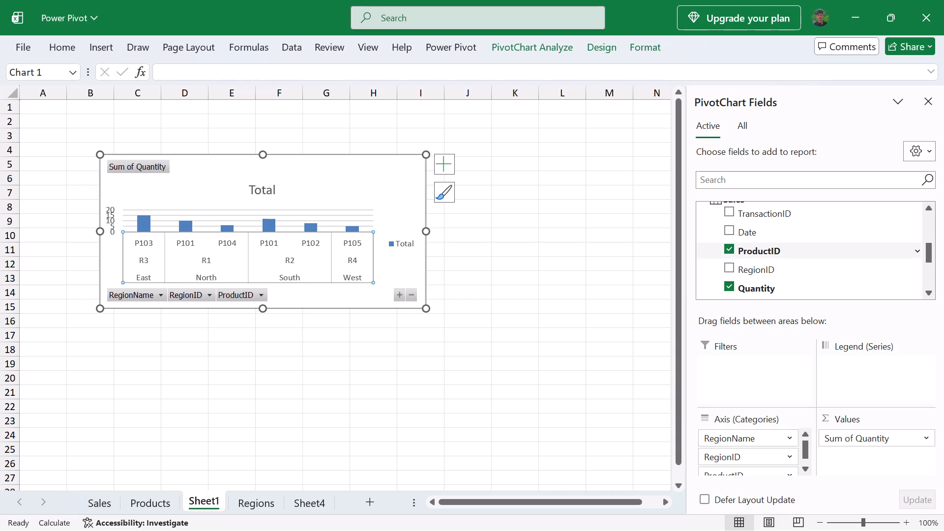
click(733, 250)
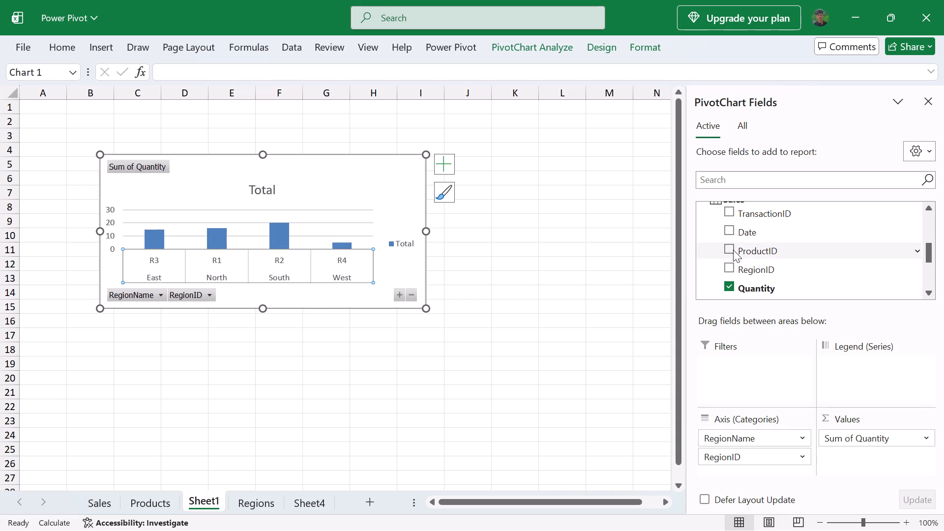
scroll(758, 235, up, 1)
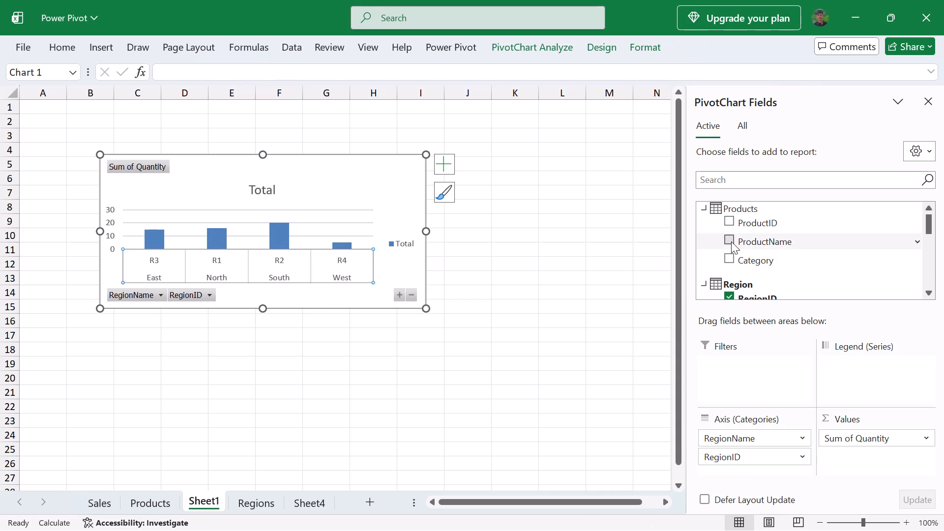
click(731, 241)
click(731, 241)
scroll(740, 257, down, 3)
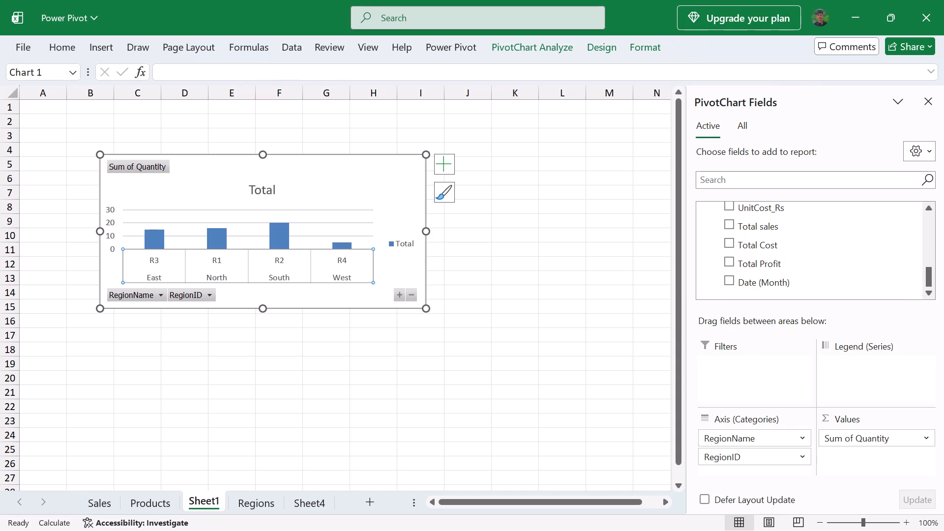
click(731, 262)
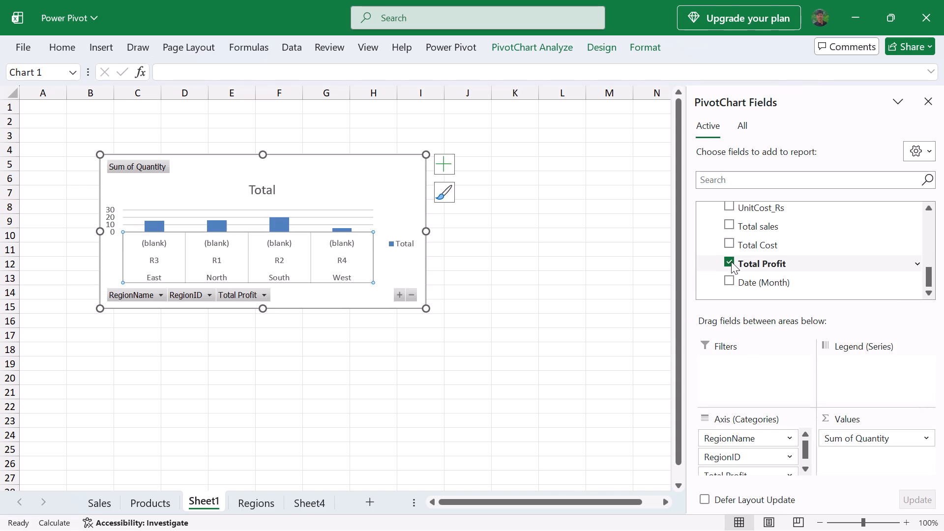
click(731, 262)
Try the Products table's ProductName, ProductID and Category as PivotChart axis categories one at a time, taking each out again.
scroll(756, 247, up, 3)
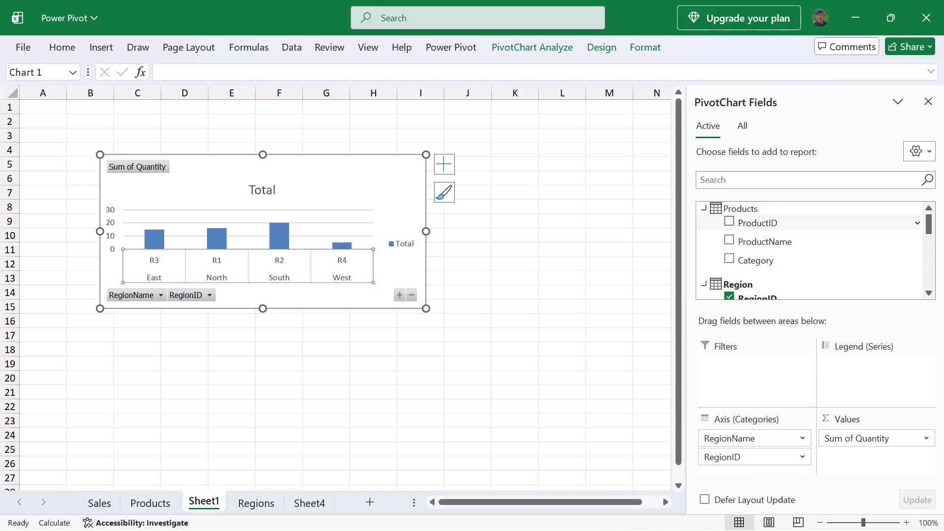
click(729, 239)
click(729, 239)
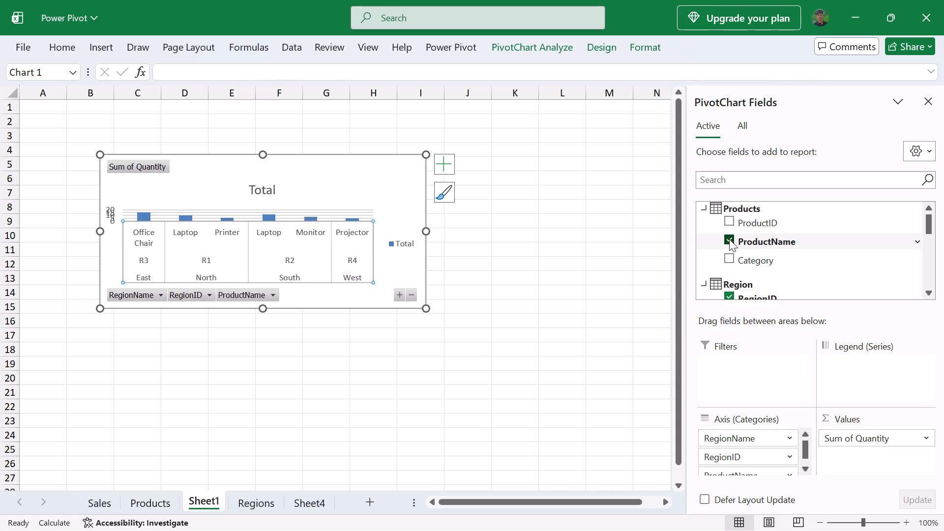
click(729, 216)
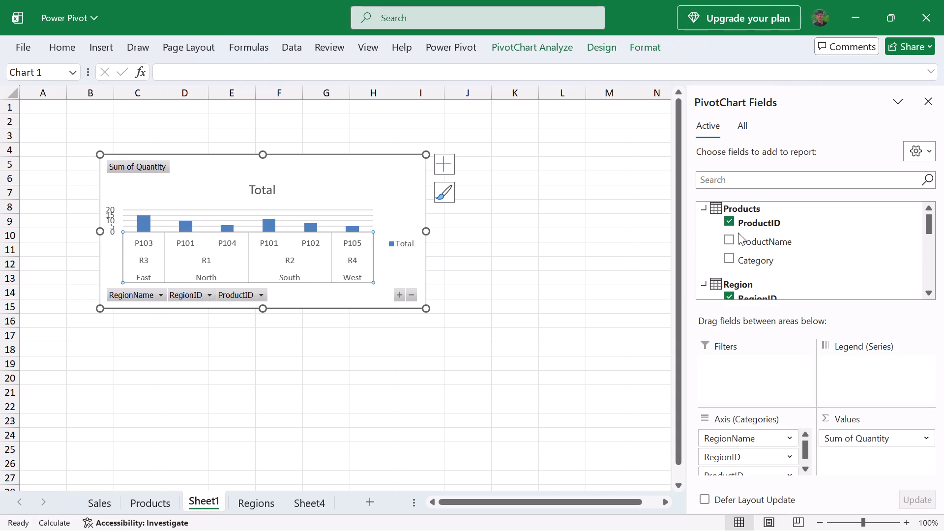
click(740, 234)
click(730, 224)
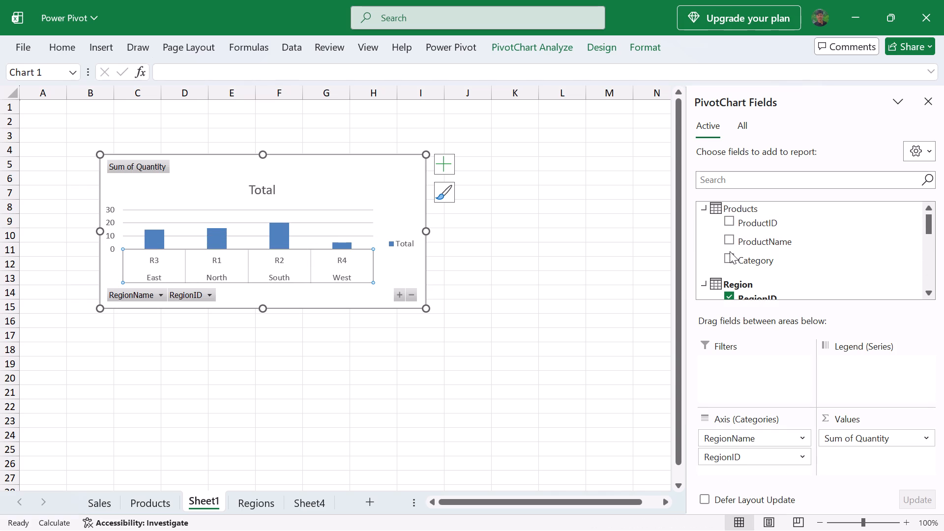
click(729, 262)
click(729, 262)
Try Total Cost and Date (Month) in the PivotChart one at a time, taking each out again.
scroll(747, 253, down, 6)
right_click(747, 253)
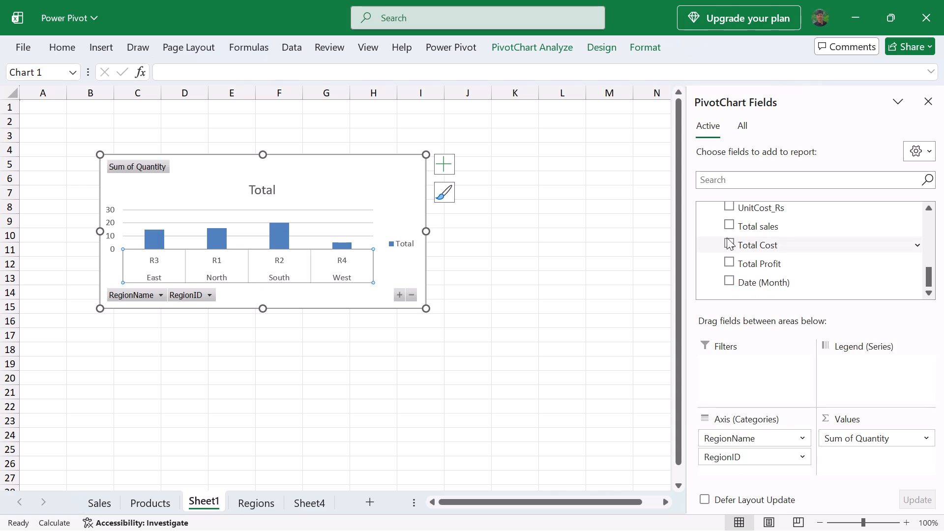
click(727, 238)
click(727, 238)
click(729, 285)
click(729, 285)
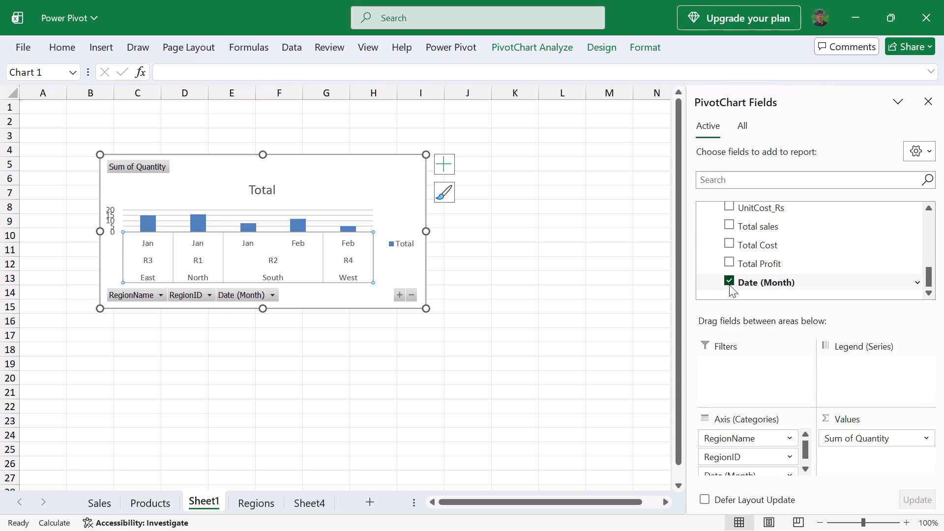
Add Total sales to the PivotChart's values alongside Sum of Quantity and keep the chart selected.
scroll(756, 277, down, 2)
drag(757, 224, 861, 449)
click(540, 219)
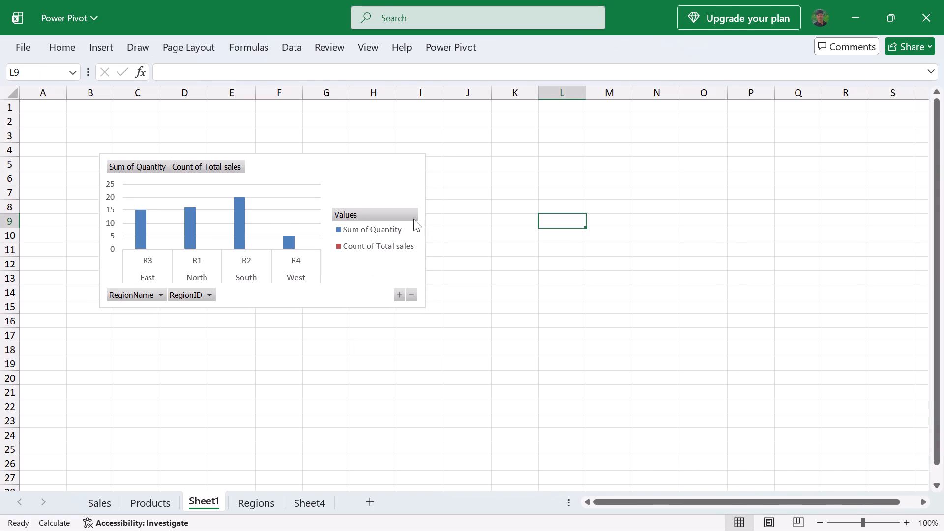
click(315, 209)
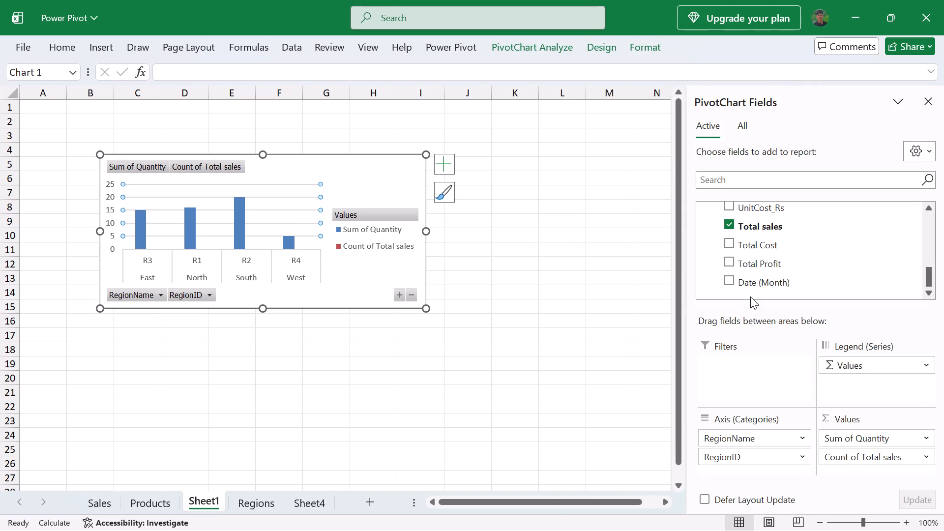
Look over the Regions, Sheet4, Products and Sales sheets and return to the PivotChart on Sheet1.
click(251, 503)
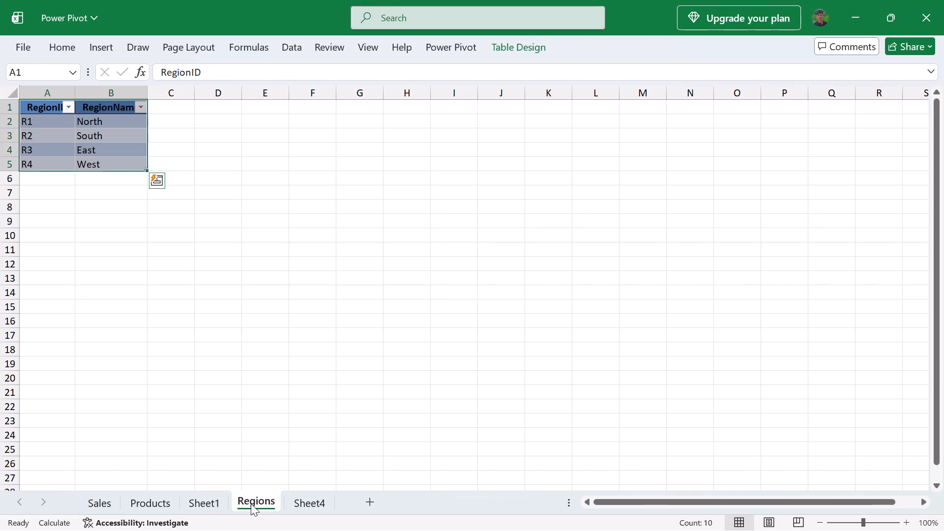
click(294, 507)
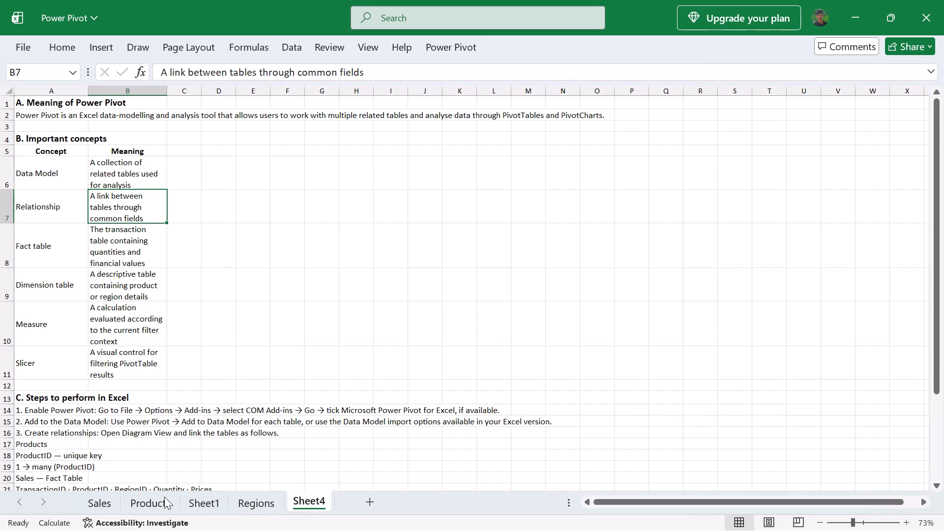
click(175, 497)
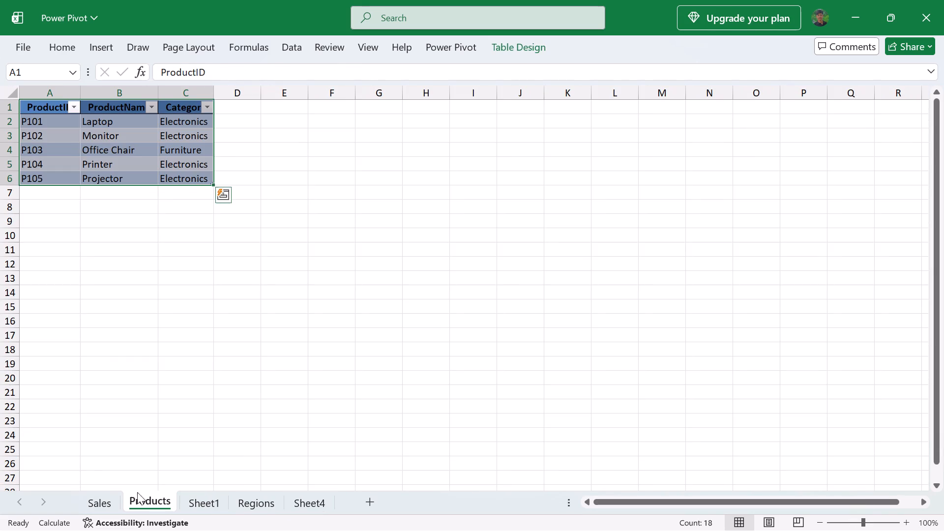
click(104, 504)
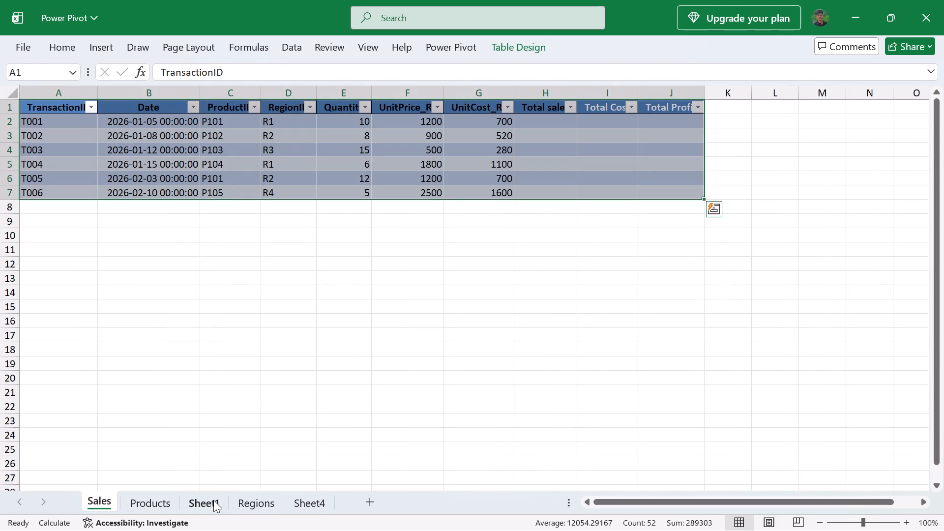
click(213, 500)
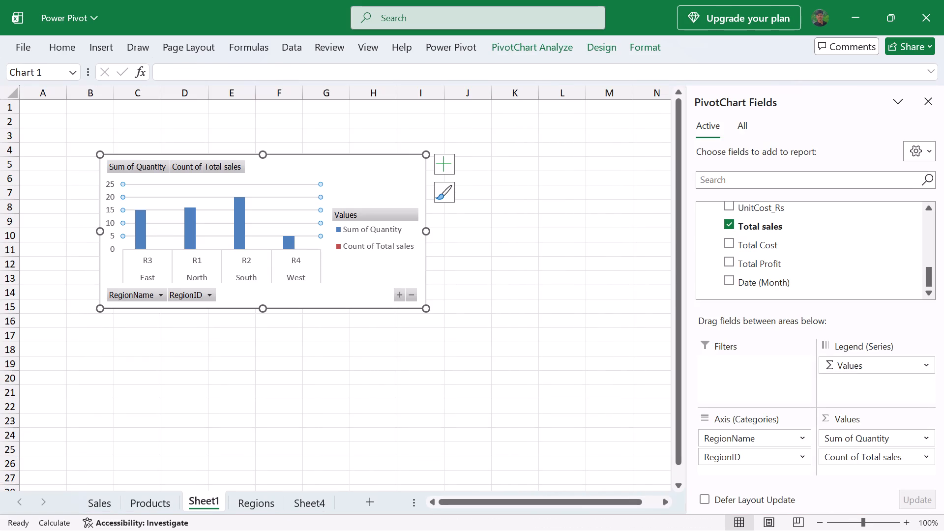
Enlarge the PivotChart from its lower corner so it extends to about column J and row 17.
drag(422, 309, 451, 331)
click(451, 331)
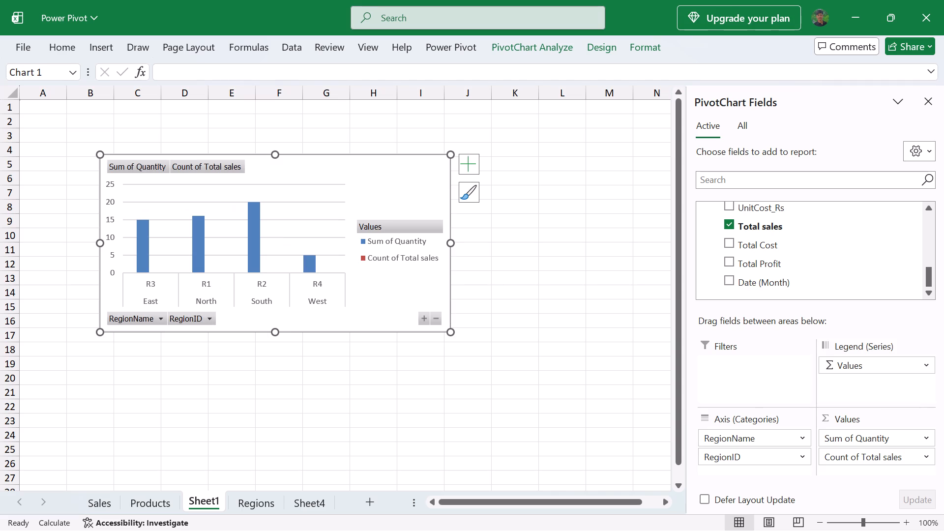
drag(448, 331, 479, 365)
click(479, 365)
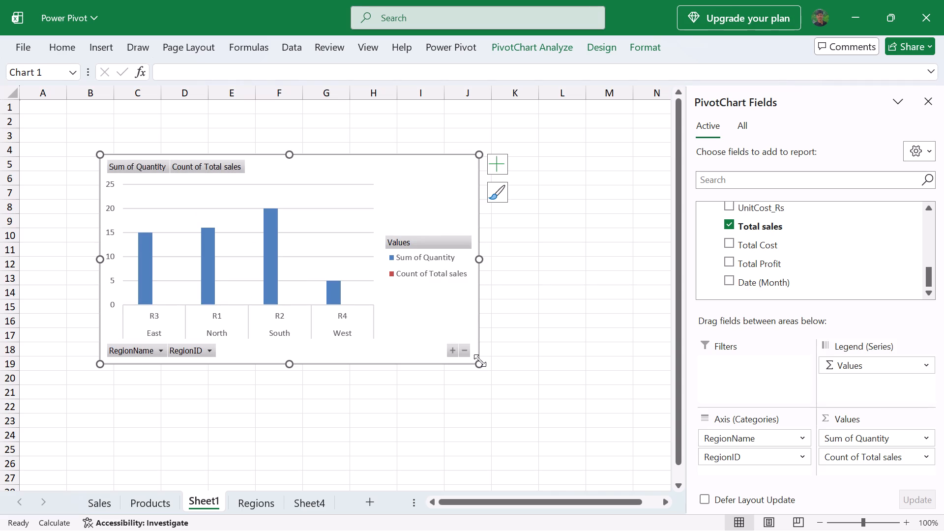
drag(480, 360, 459, 330)
click(459, 330)
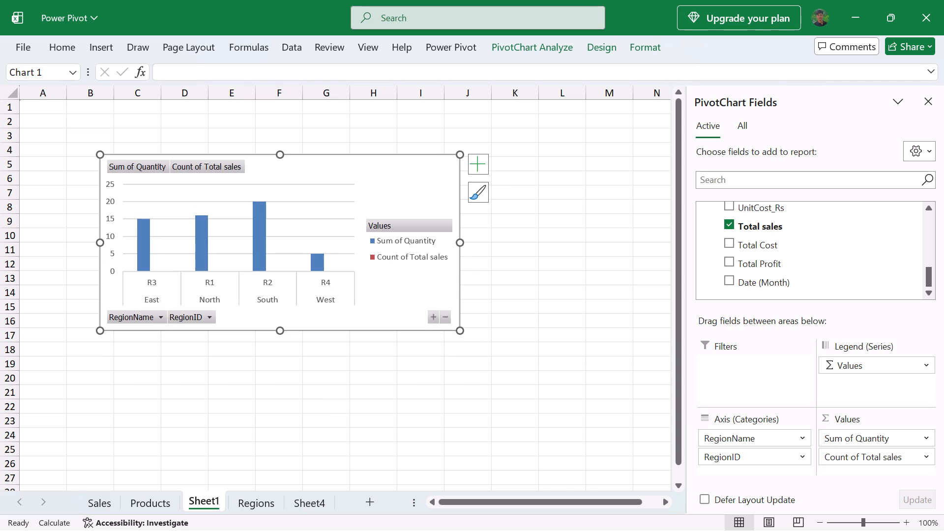
drag(460, 328, 473, 335)
click(473, 335)
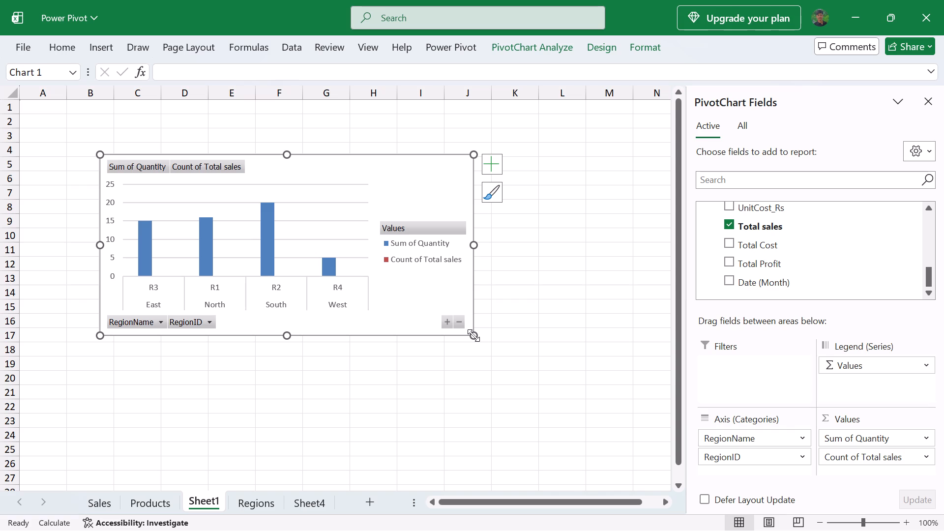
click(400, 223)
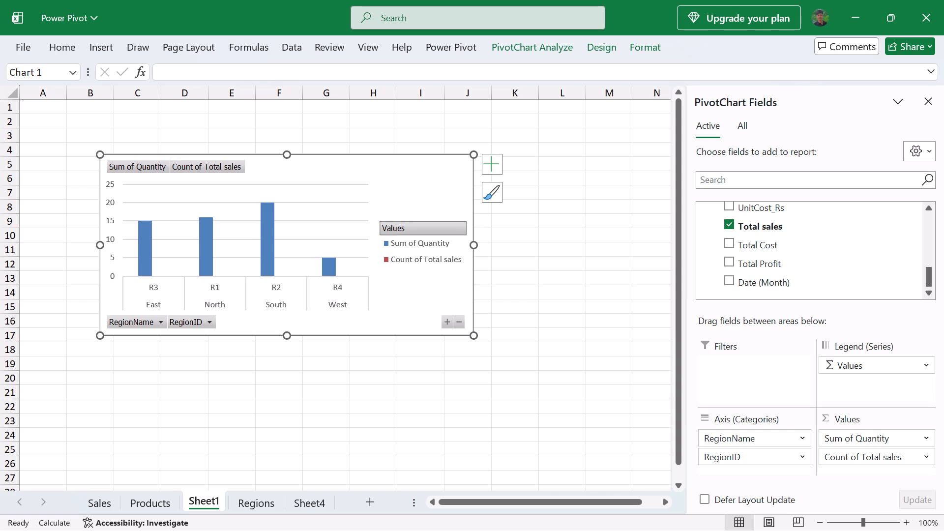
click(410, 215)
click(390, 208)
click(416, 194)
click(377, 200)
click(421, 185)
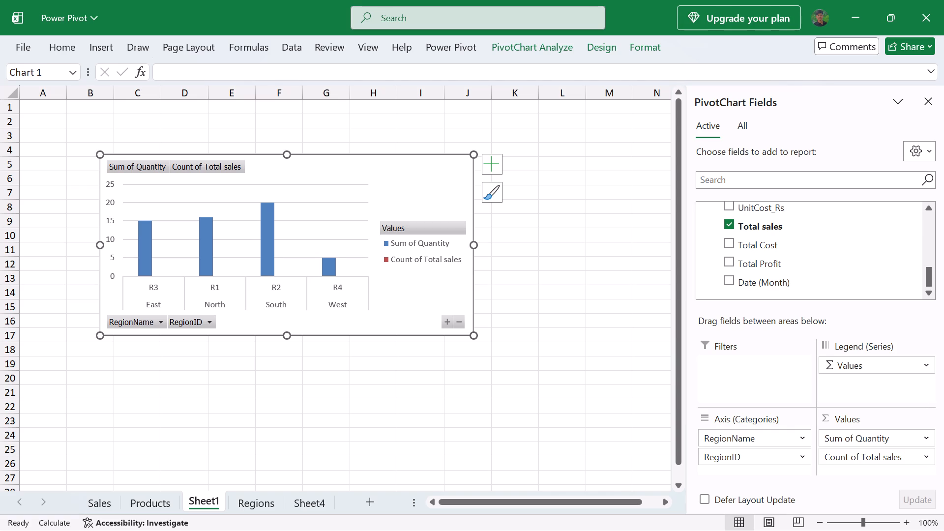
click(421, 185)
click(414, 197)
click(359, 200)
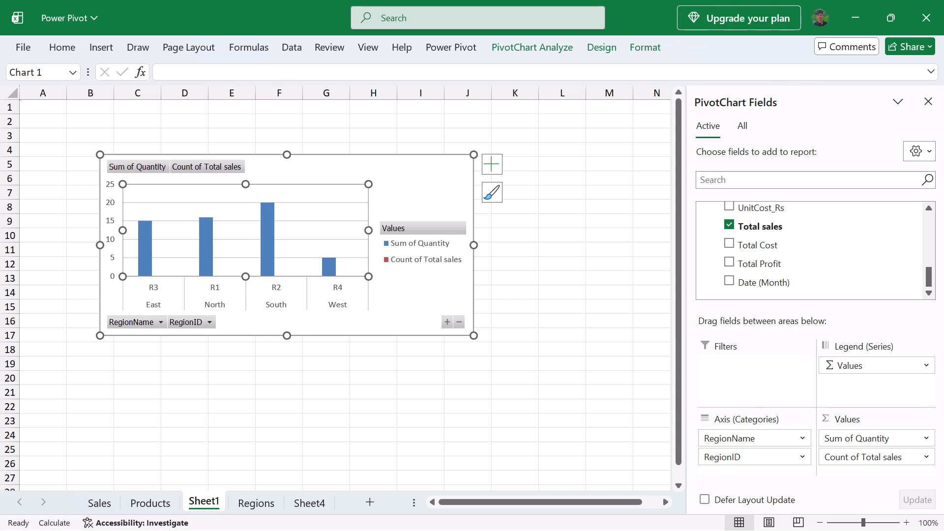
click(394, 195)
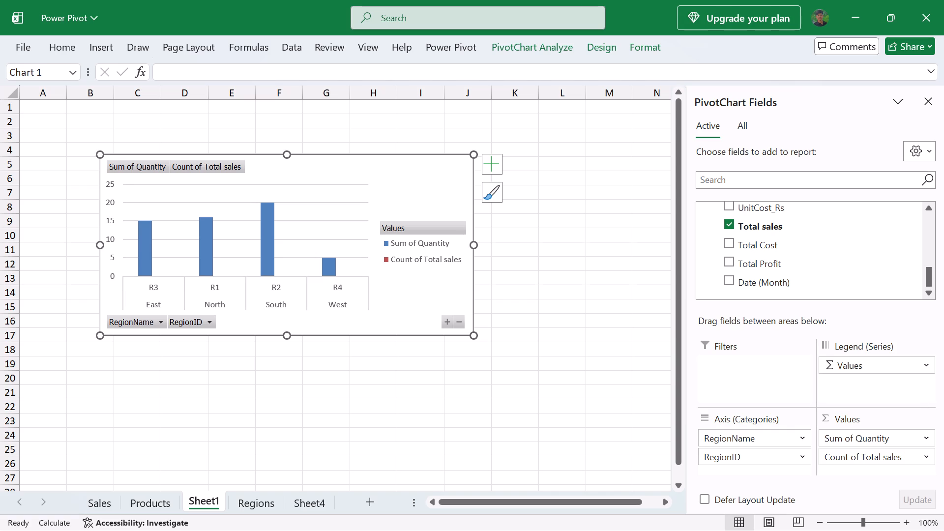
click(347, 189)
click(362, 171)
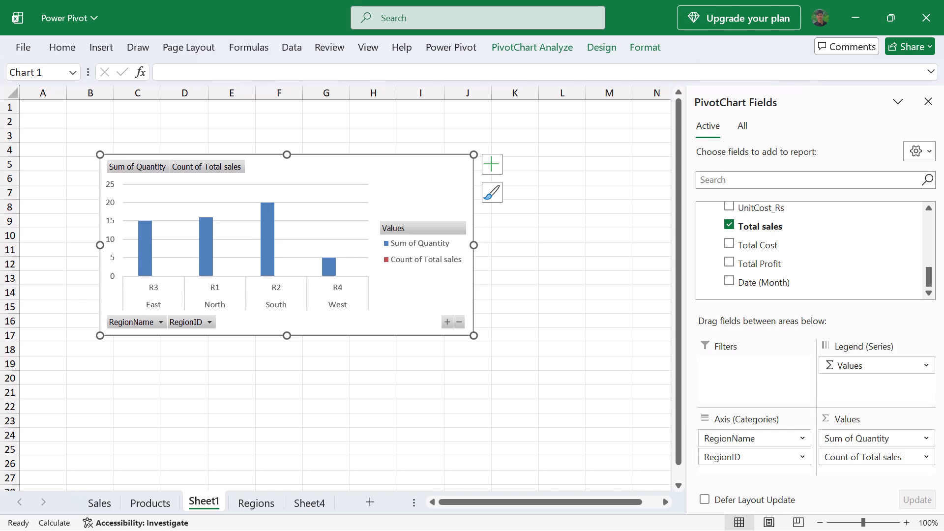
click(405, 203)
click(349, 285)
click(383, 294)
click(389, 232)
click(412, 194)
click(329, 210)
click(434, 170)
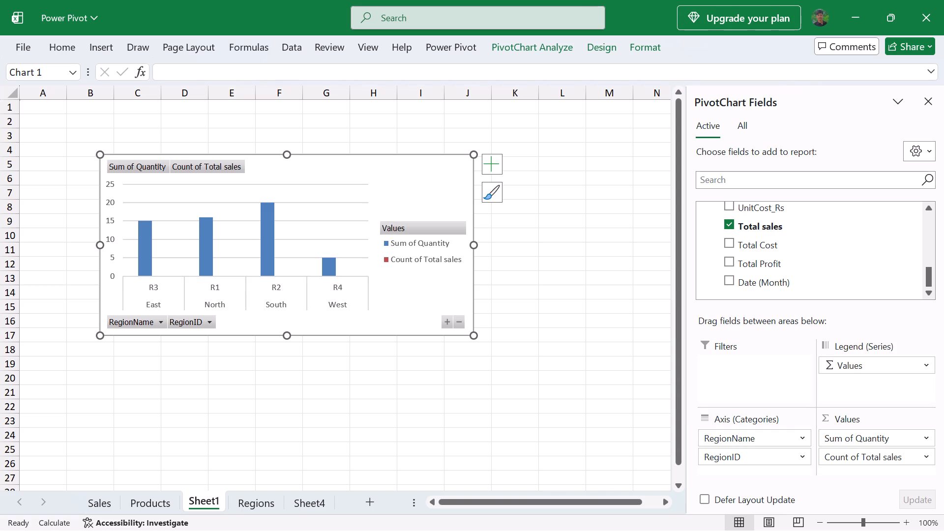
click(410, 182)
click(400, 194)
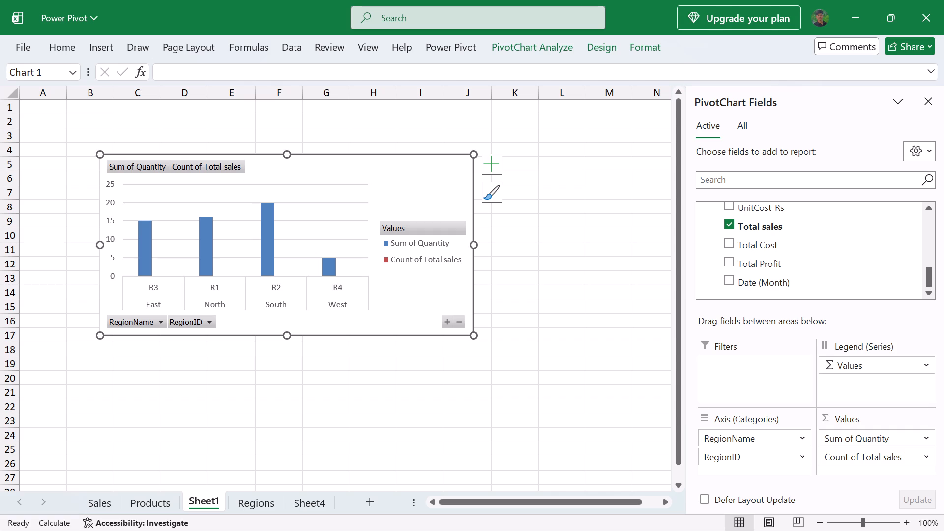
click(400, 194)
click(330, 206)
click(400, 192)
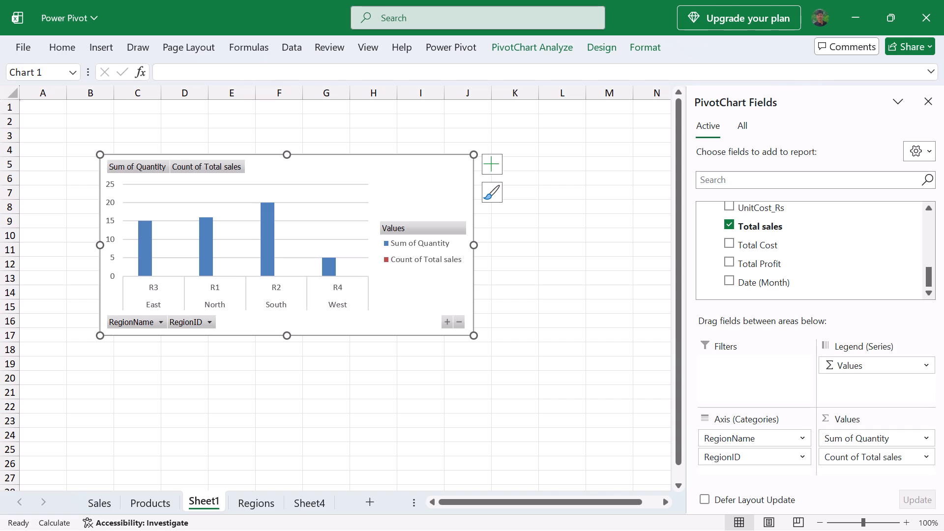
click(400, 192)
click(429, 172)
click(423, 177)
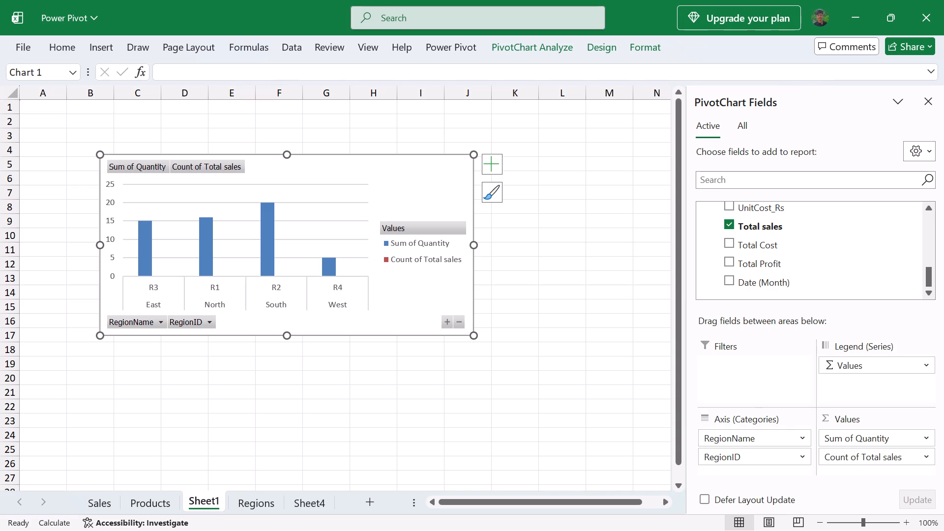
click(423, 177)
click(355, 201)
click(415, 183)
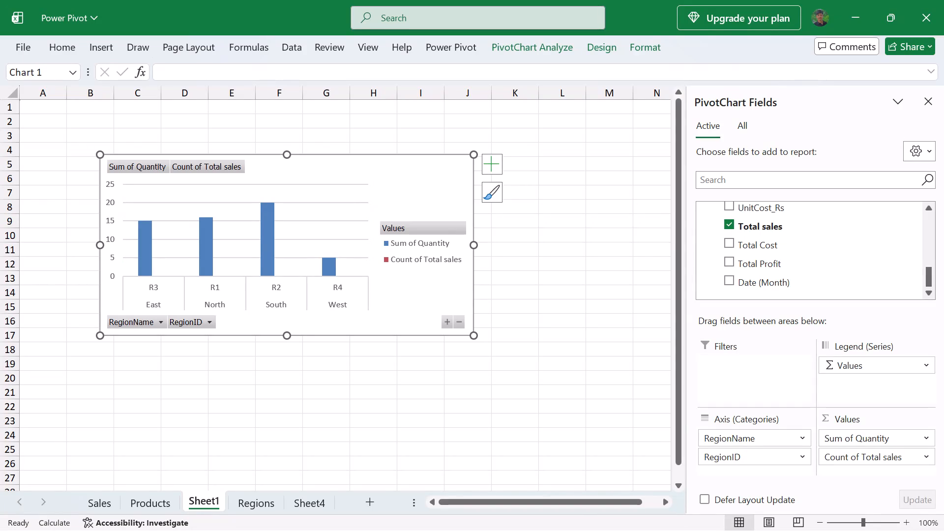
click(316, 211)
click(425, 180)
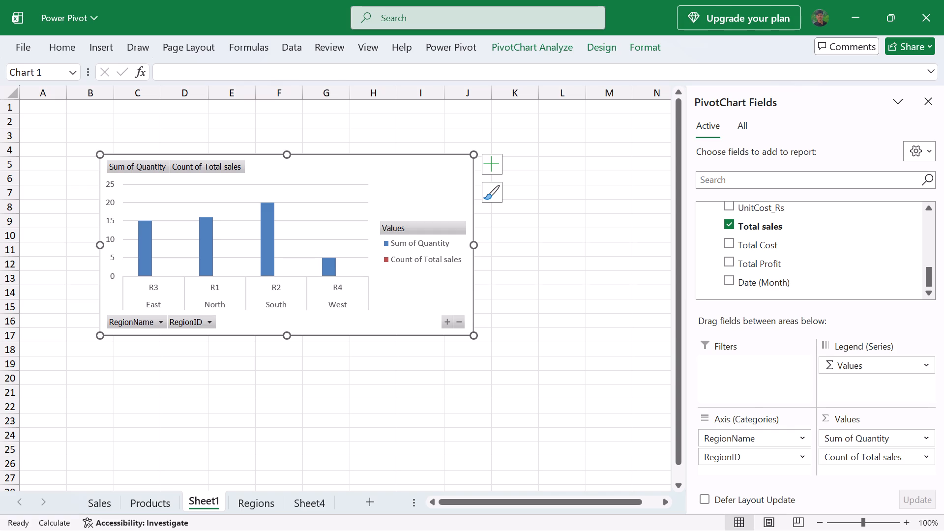
Move the PivotChart on Sheet1 so it spans about columns C to K and rows 4 to 16.
drag(425, 180, 360, 205)
click(360, 205)
click(360, 205)
drag(360, 205, 400, 184)
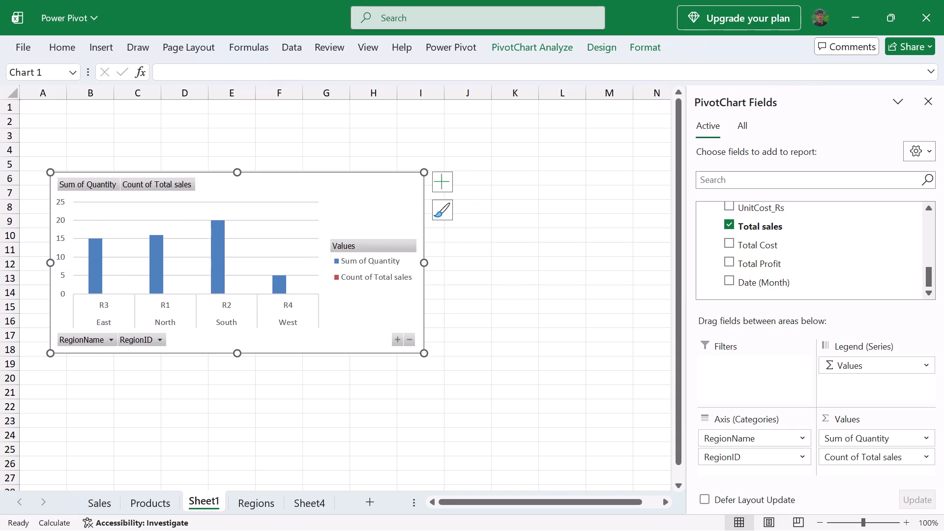
drag(400, 184, 389, 176)
drag(389, 176, 470, 149)
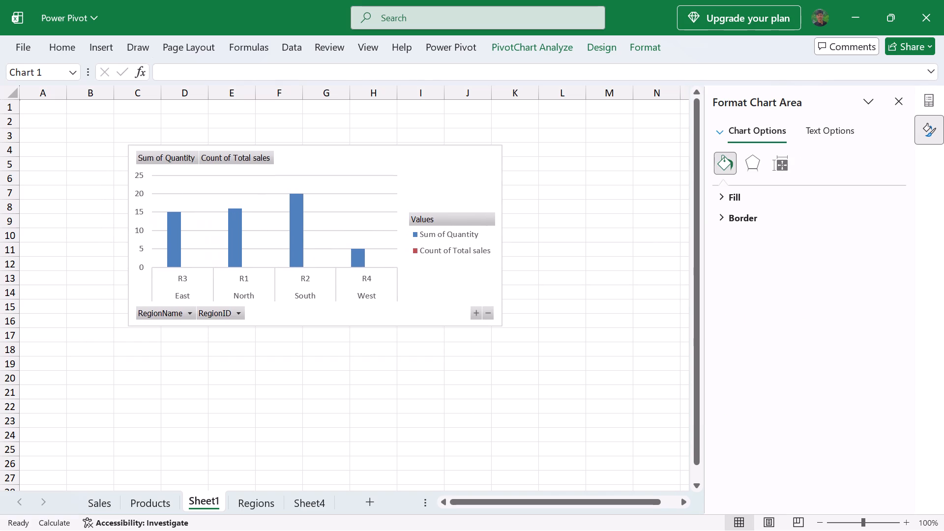
drag(470, 149, 475, 148)
Set the PivotChart's major gridlines to No line and close the formatting pane.
click(470, 185)
click(328, 228)
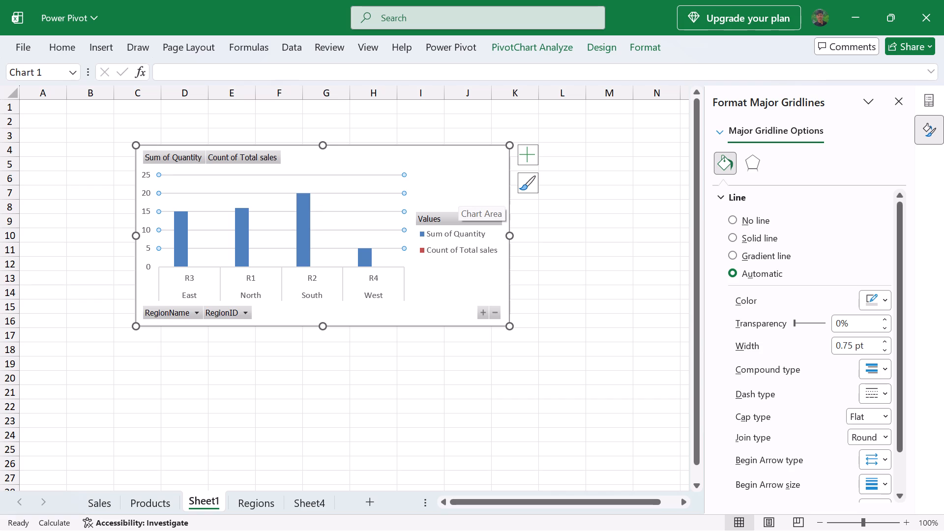
click(729, 225)
click(735, 218)
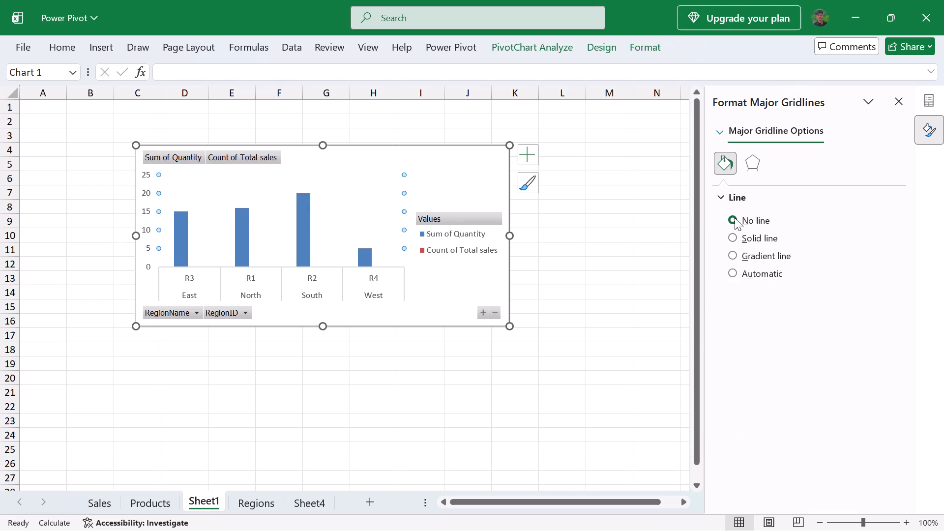
click(721, 127)
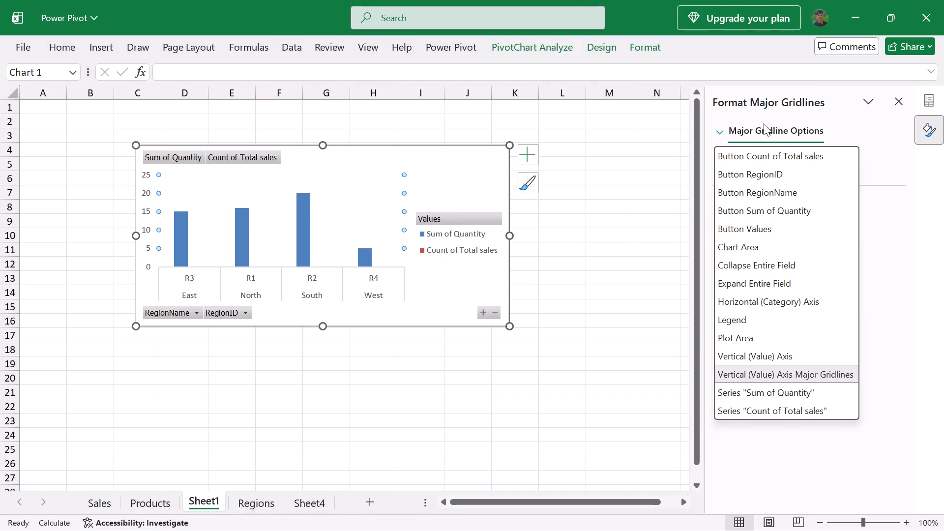
click(895, 99)
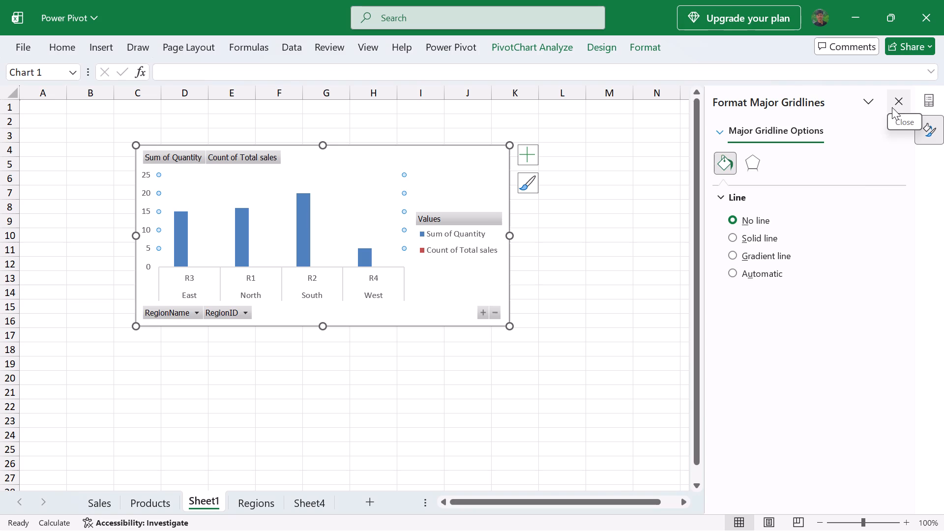
click(897, 102)
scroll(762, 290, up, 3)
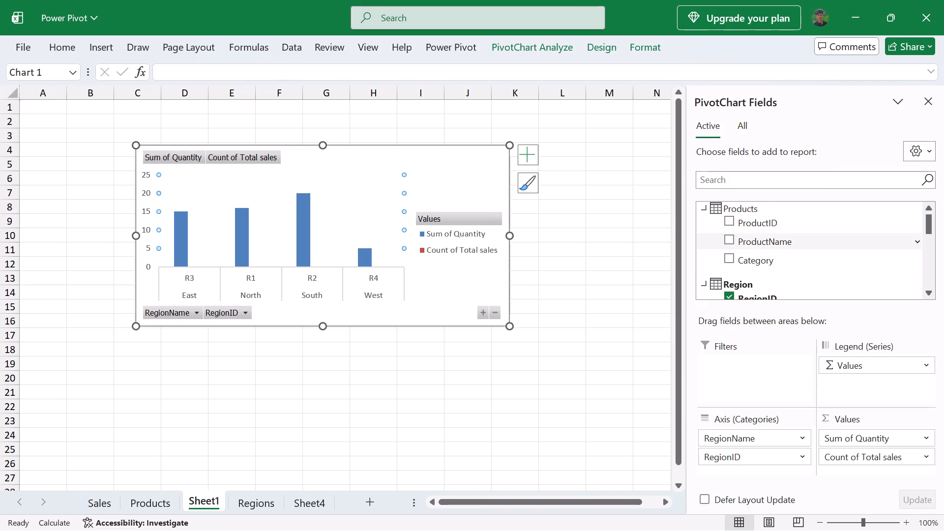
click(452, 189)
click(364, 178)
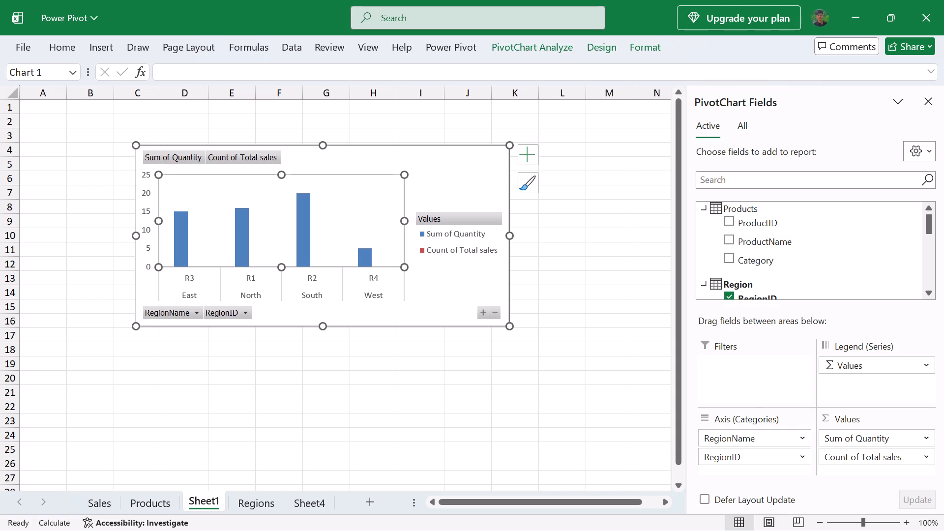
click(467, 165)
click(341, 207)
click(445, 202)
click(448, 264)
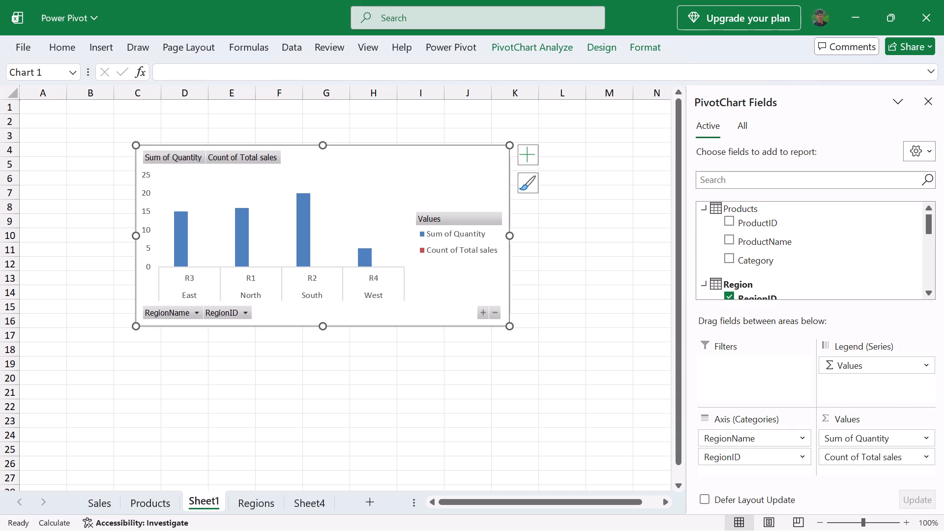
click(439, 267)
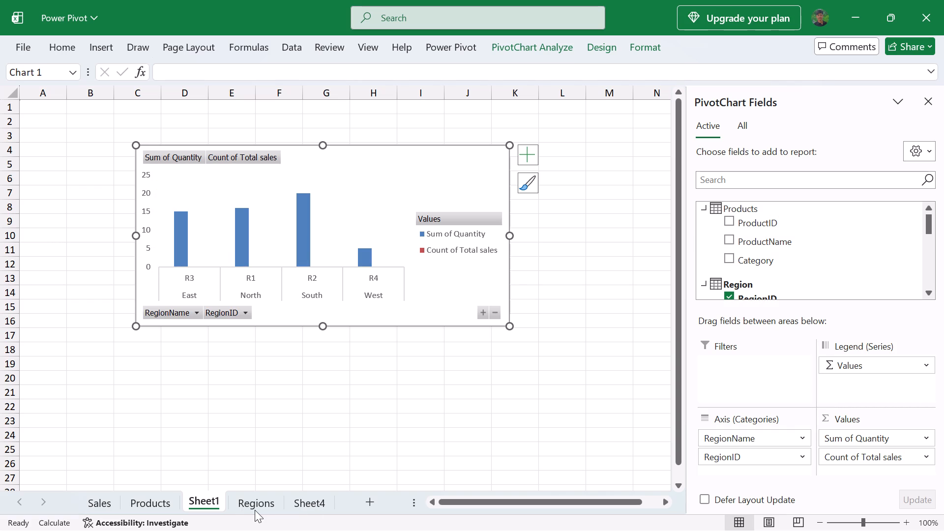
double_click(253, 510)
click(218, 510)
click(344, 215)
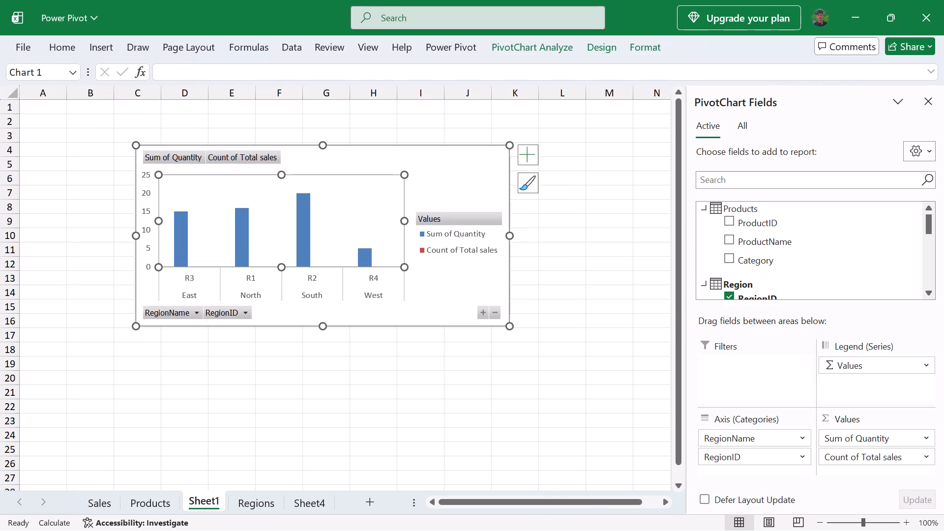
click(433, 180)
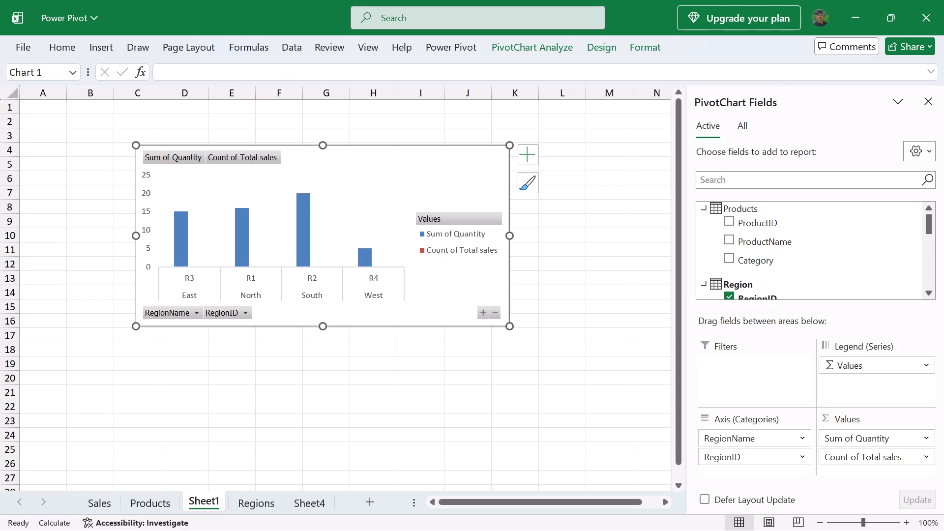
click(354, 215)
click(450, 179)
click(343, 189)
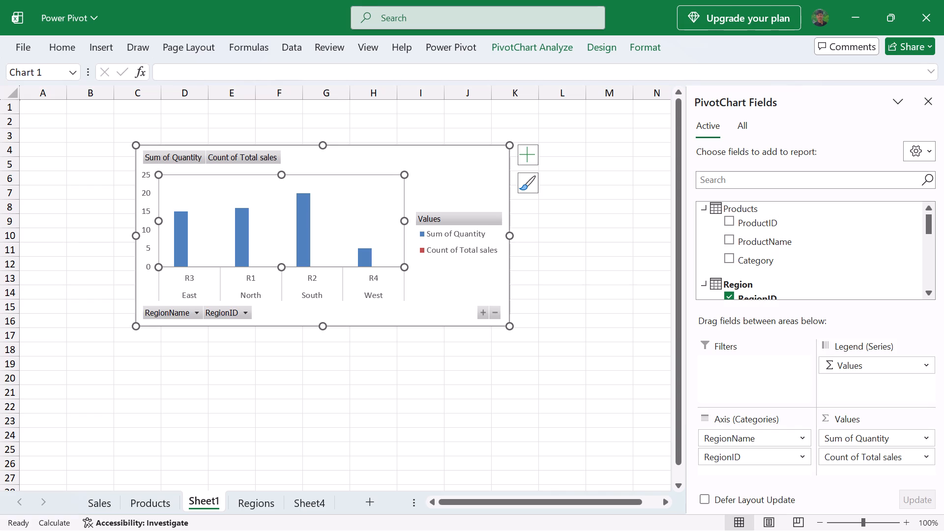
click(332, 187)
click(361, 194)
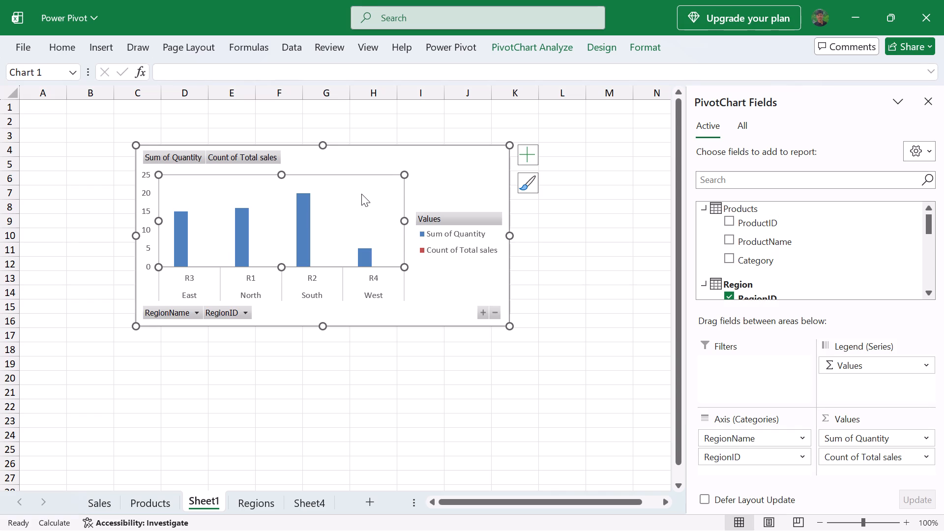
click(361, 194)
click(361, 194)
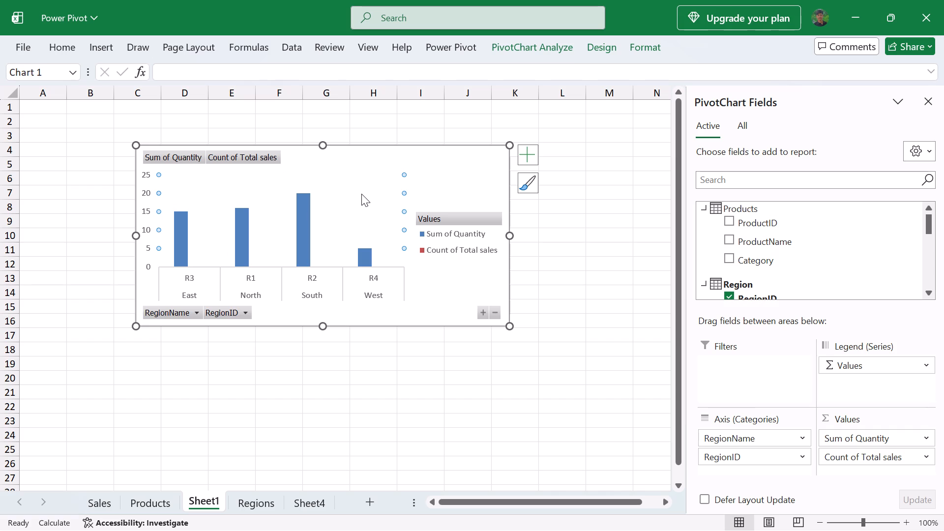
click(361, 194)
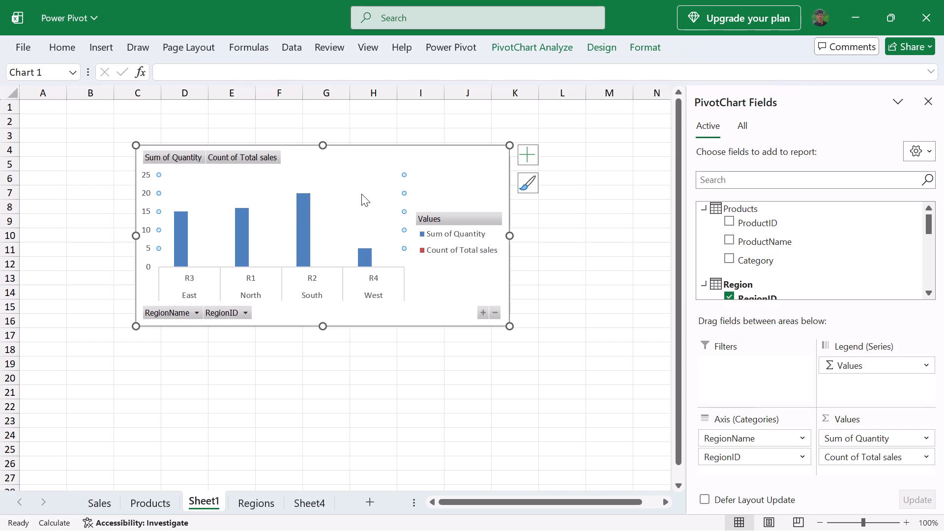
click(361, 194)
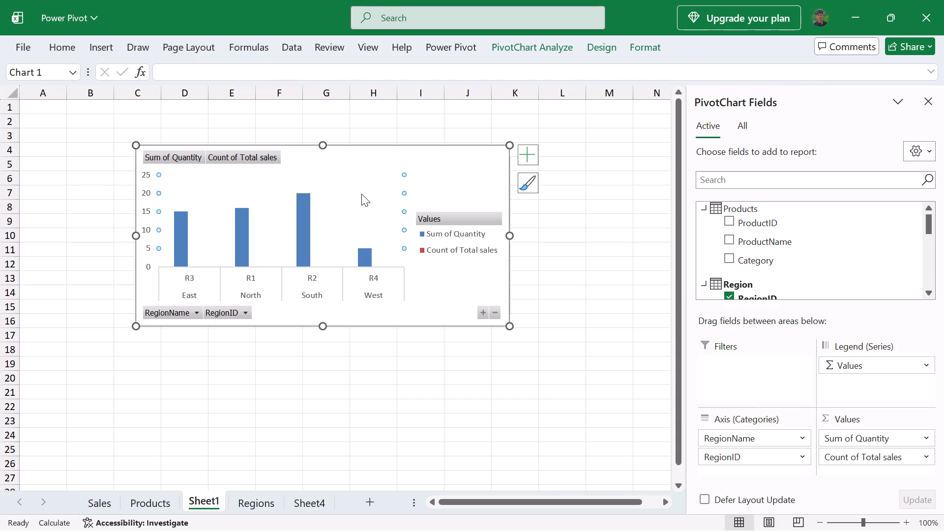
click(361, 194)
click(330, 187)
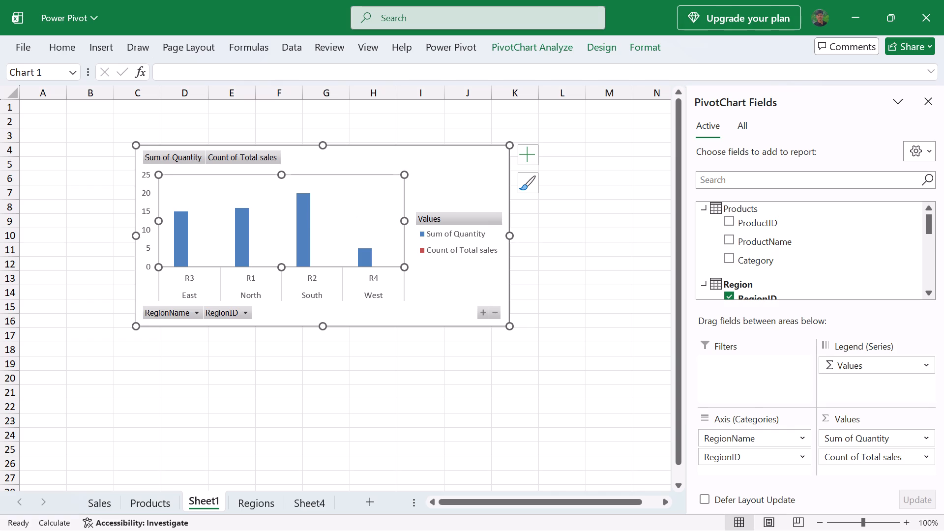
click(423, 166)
Resize the PivotChart's plot area slightly so its upper edge sits a little higher.
click(342, 197)
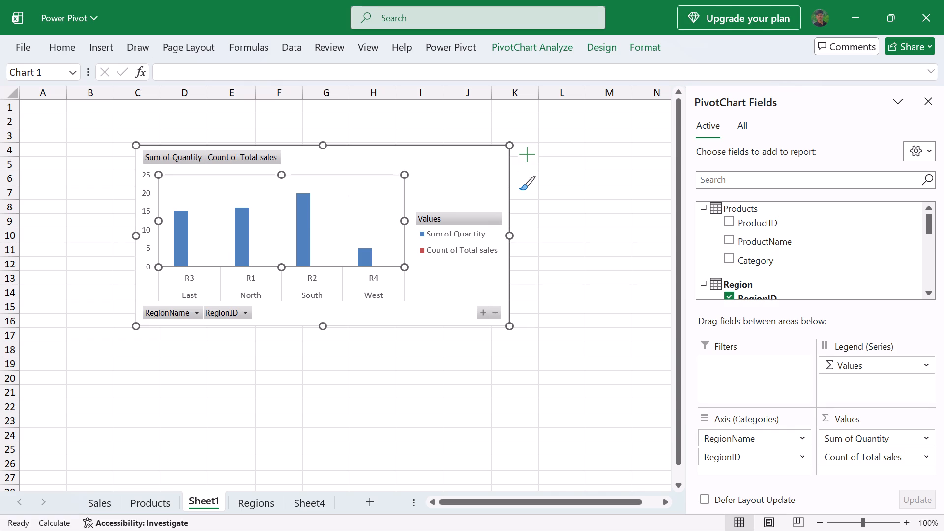
click(405, 172)
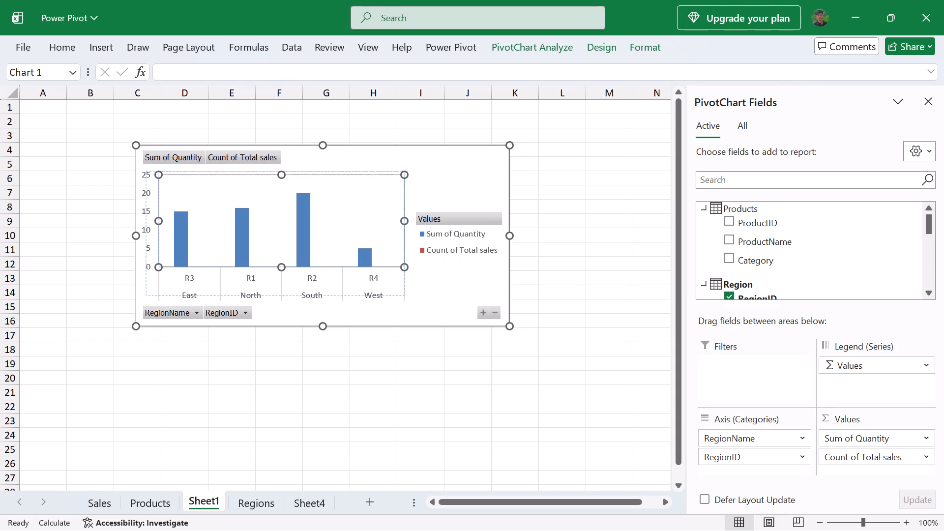
click(432, 172)
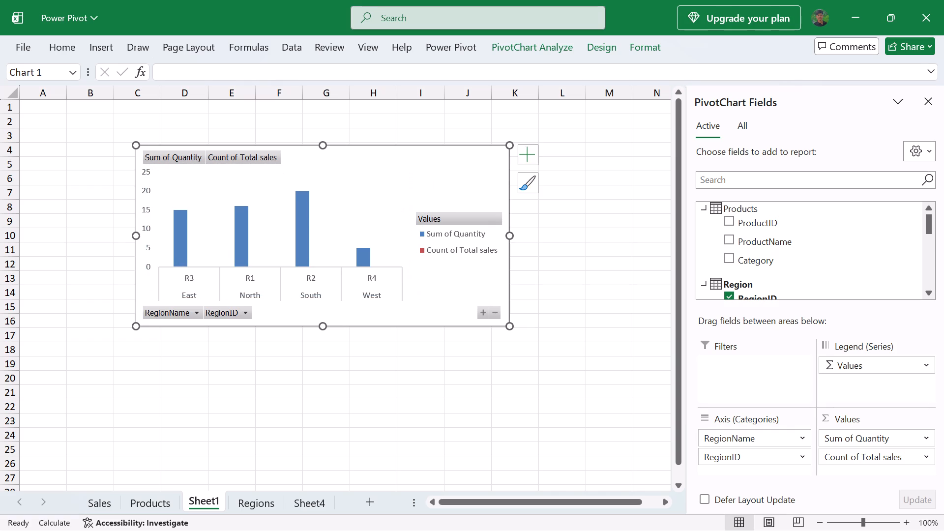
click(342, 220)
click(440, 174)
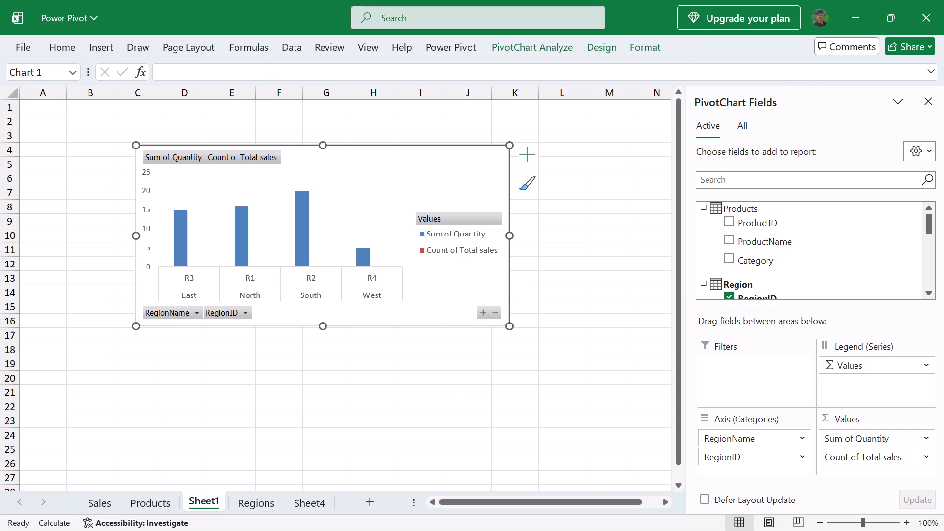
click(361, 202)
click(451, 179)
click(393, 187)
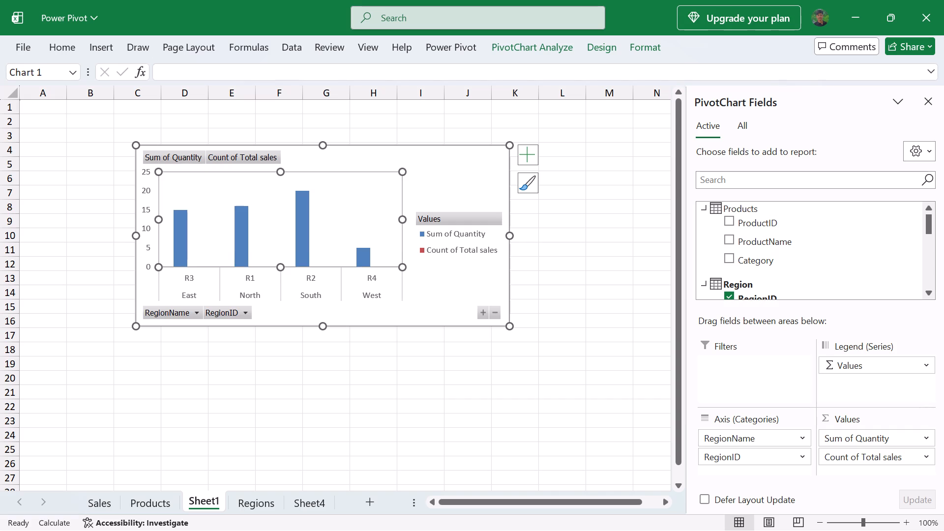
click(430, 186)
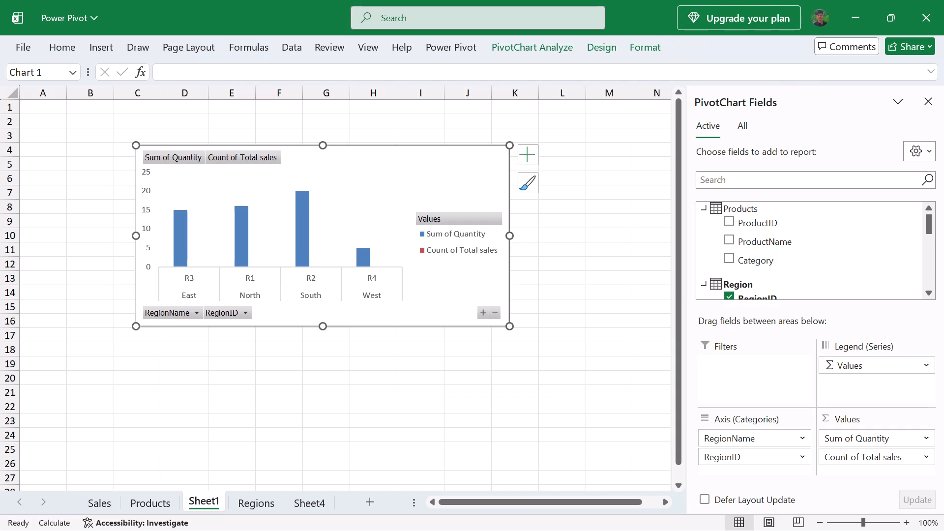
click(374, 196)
Move the PivotChart on Sheet1 slightly up so its upper edge sits at about the boundary between rows 3 and 4.
drag(410, 194, 422, 184)
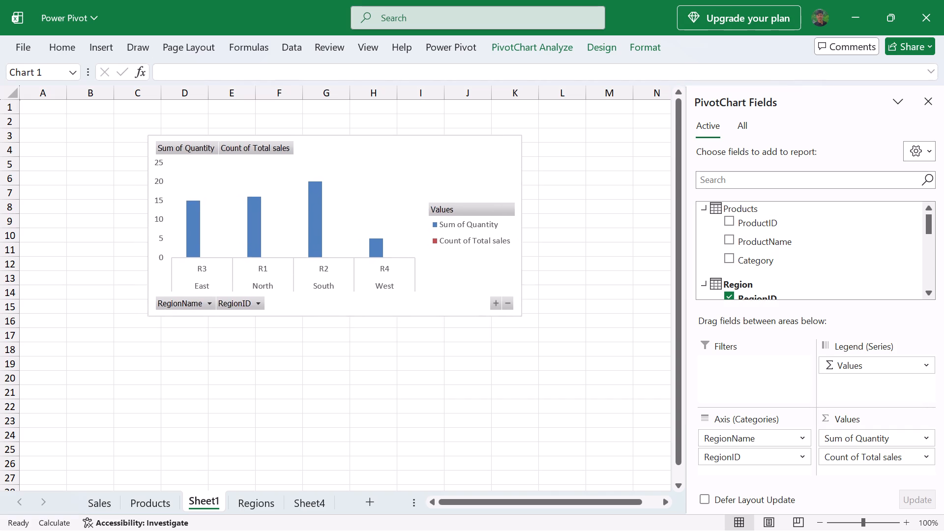
drag(422, 184, 413, 189)
click(413, 189)
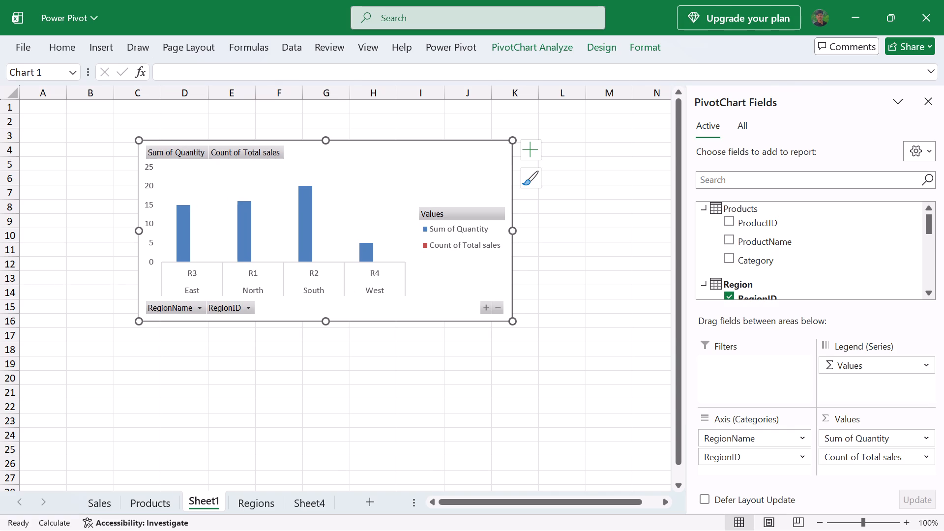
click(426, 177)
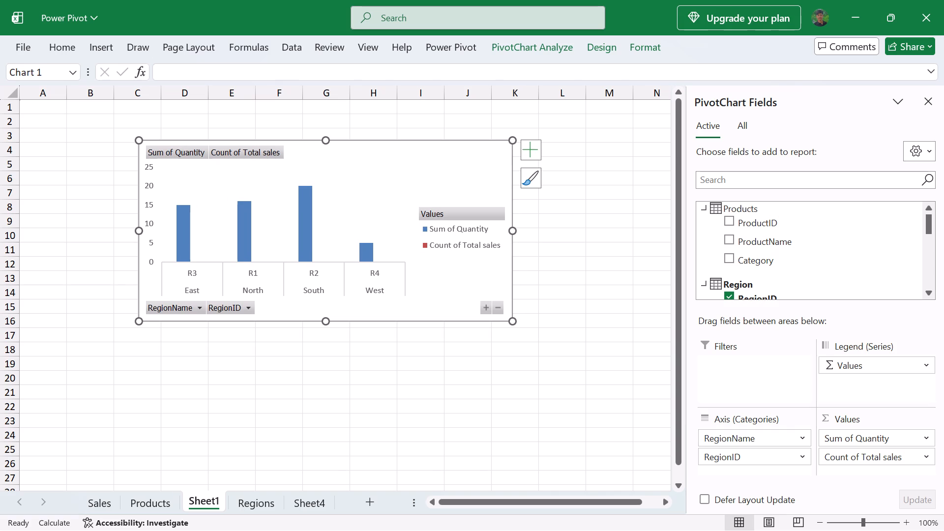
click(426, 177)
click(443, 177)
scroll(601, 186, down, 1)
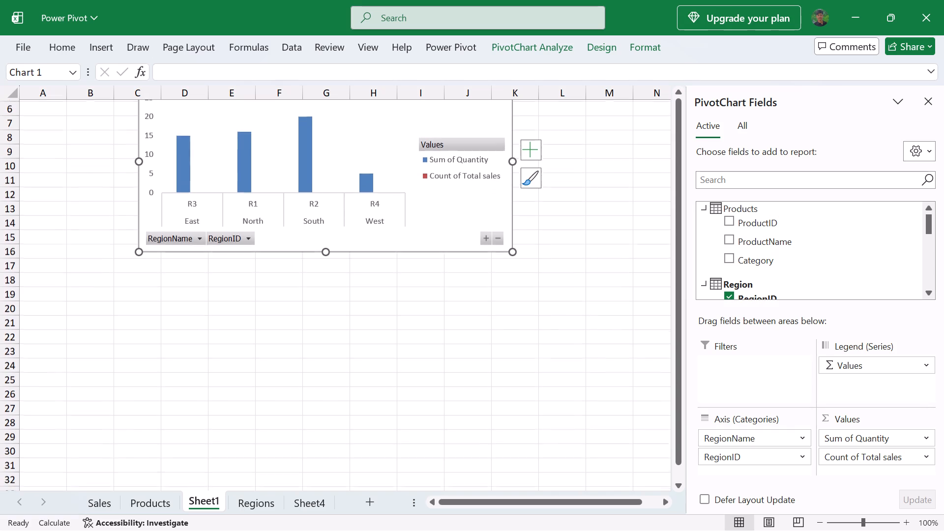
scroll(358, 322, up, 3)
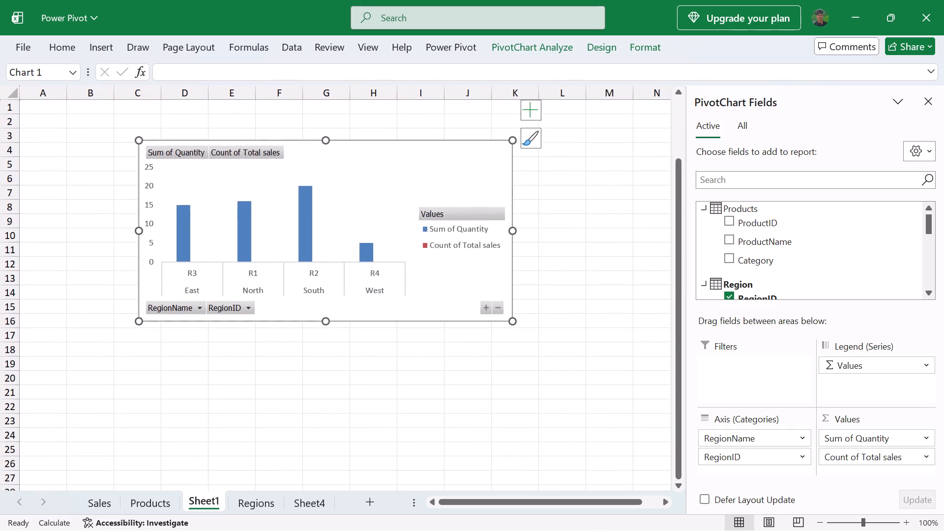
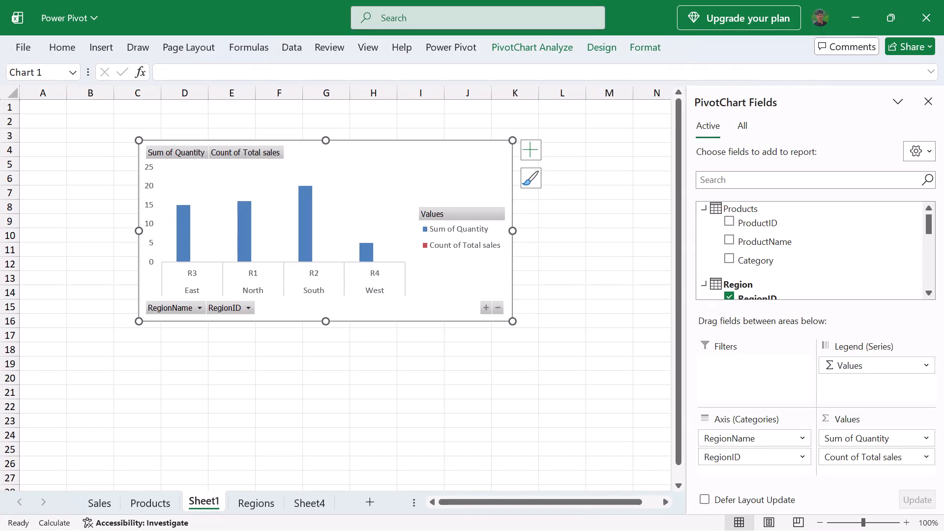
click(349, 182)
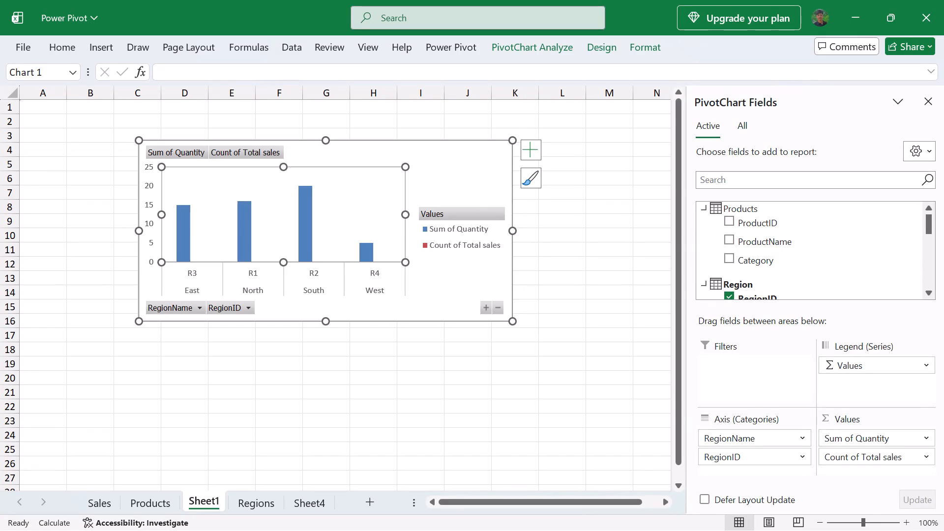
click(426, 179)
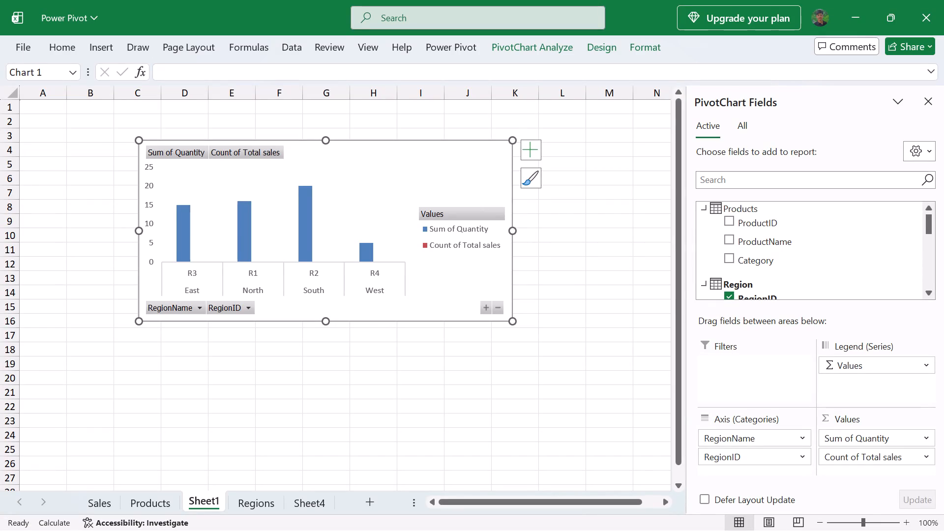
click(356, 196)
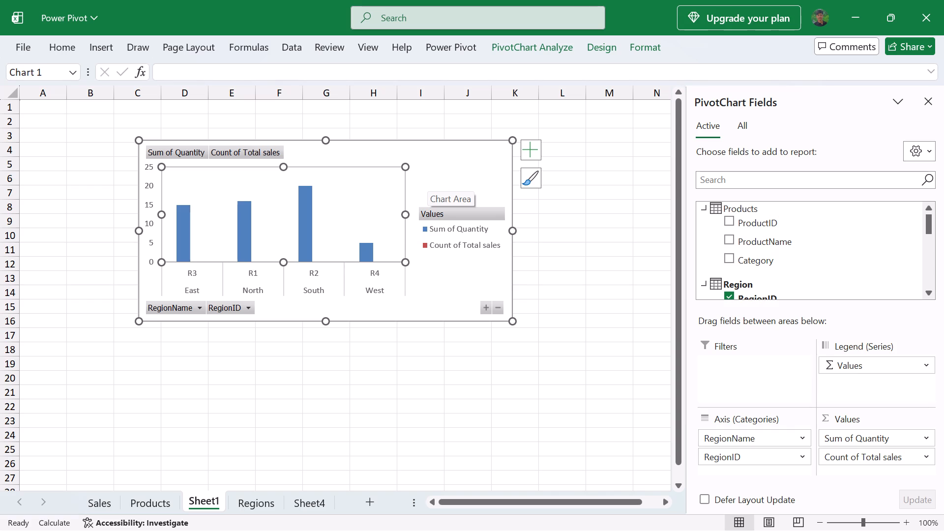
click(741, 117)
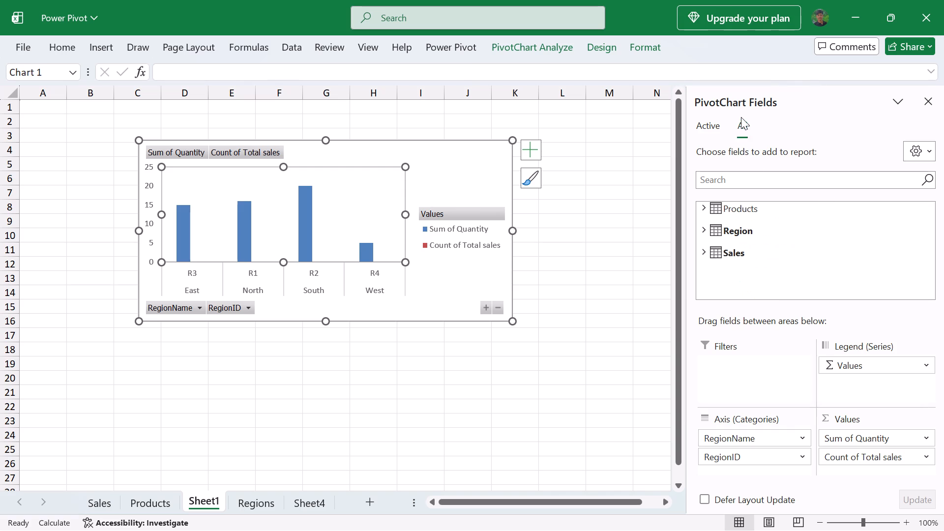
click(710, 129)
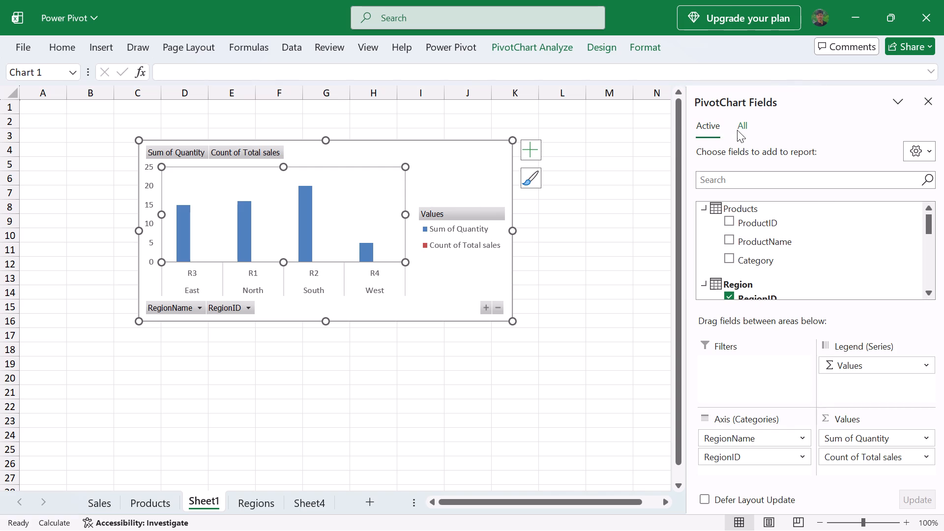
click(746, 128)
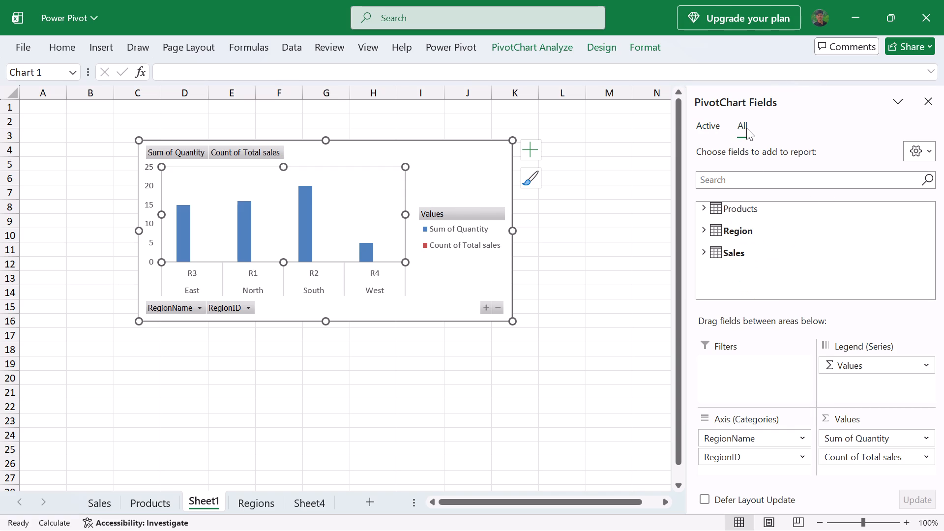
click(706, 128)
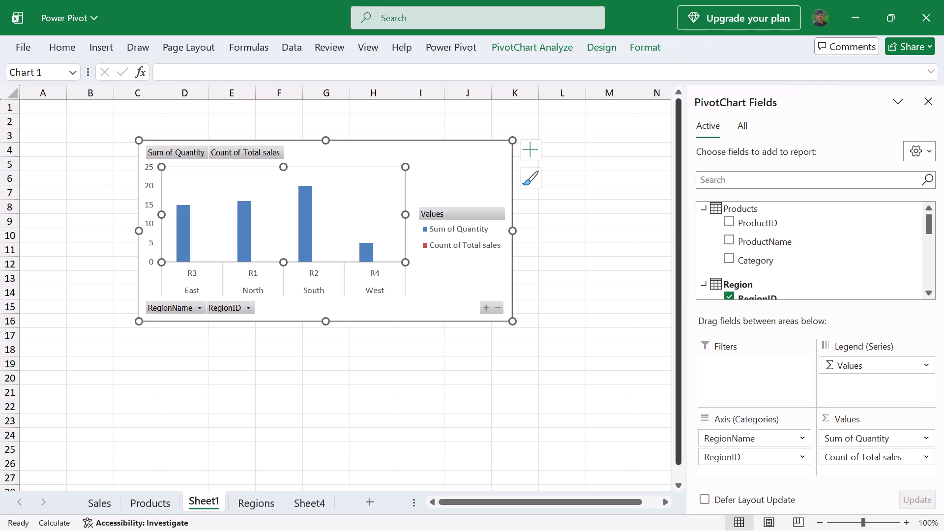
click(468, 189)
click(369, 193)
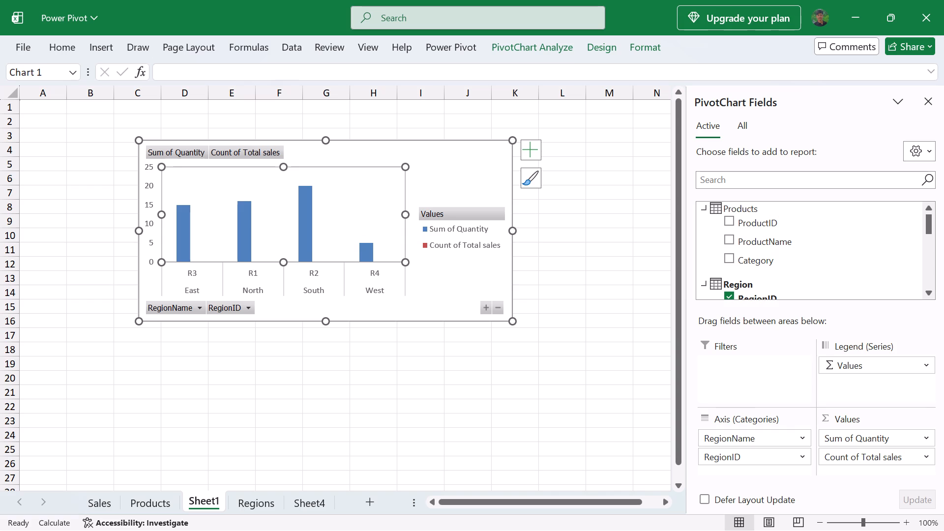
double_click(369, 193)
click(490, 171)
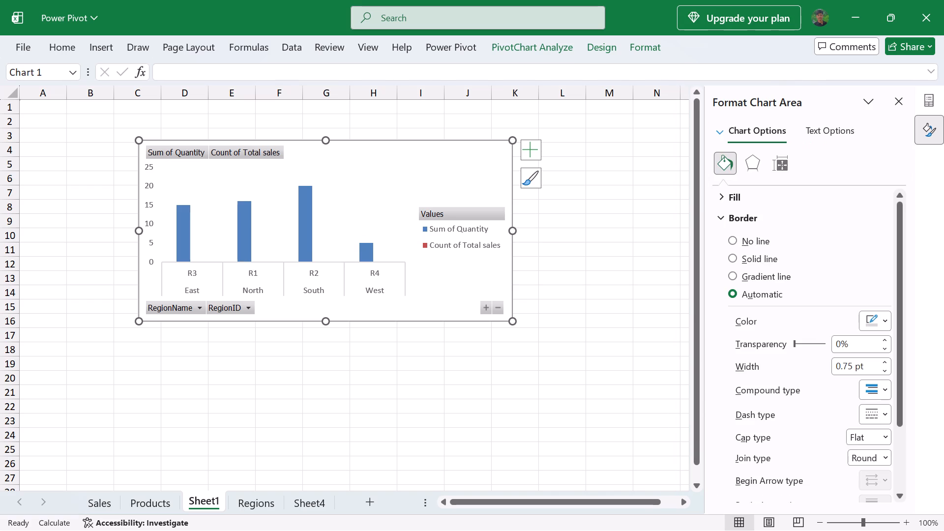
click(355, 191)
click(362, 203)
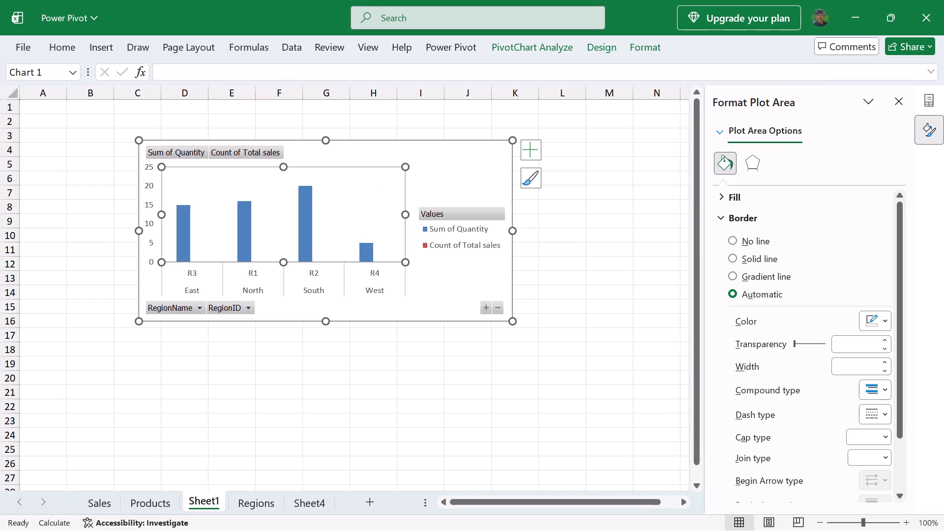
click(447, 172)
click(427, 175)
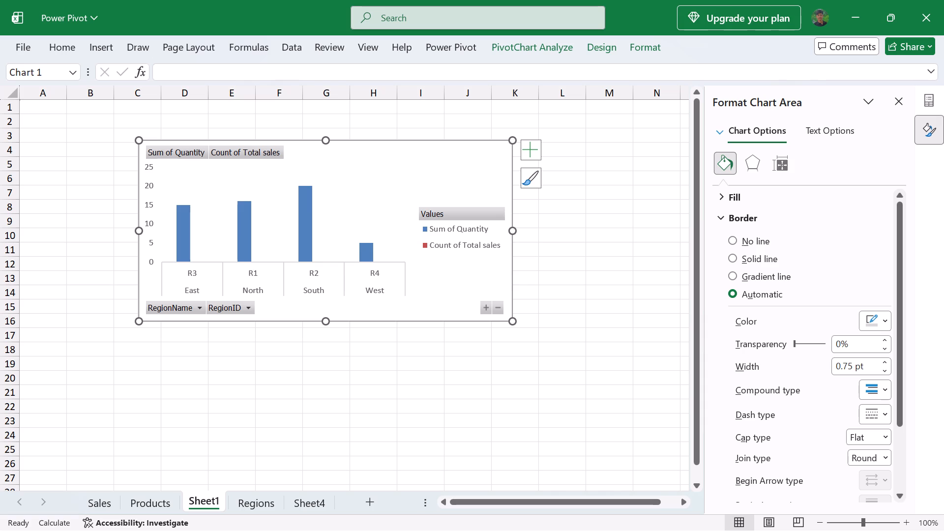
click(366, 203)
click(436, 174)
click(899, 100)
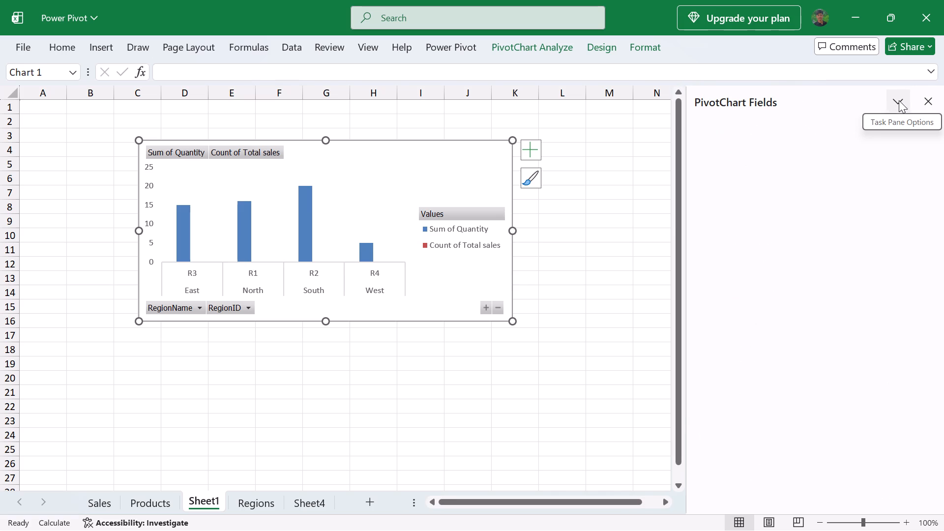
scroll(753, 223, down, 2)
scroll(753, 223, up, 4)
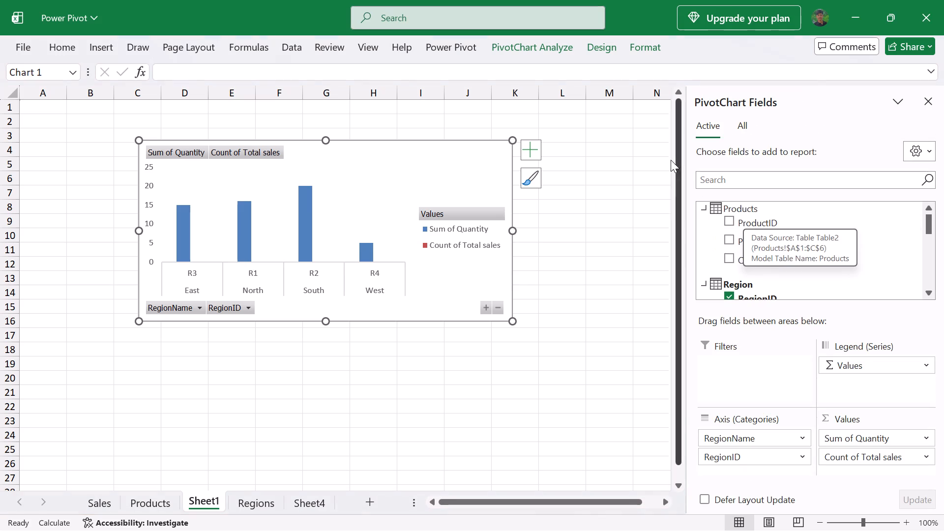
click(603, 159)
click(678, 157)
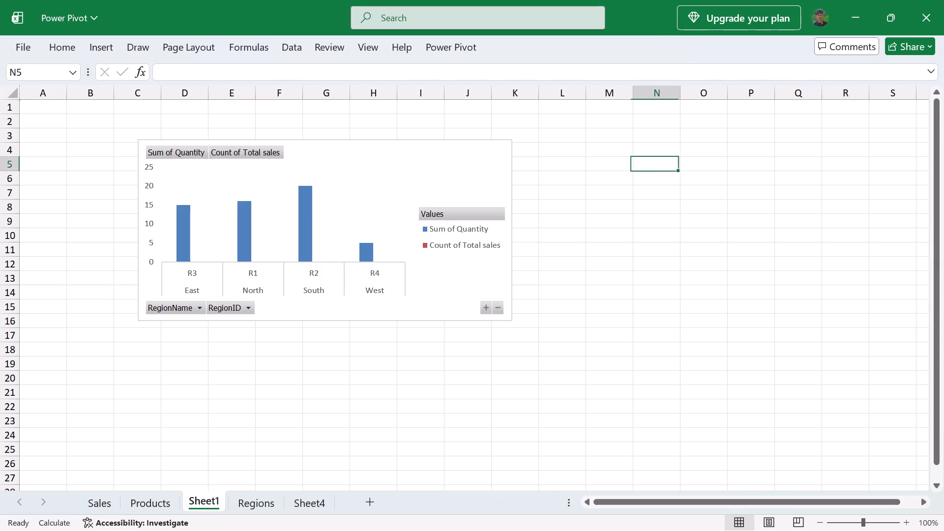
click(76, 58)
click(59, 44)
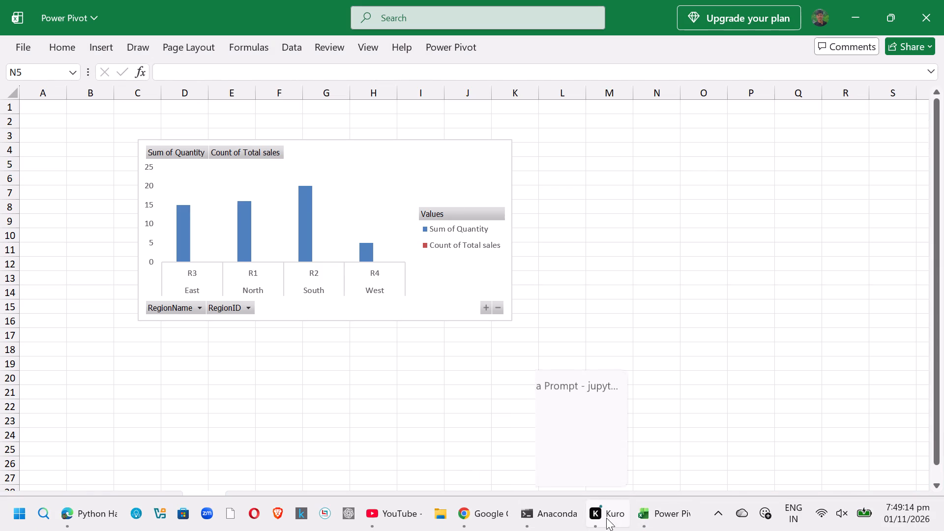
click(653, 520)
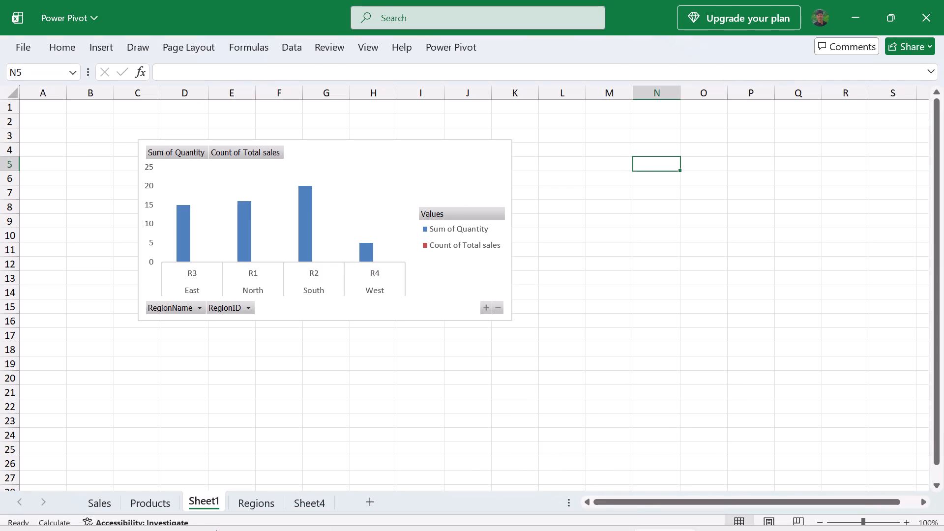
Close the Power Pivot workbook without saving its changes.
click(927, 5)
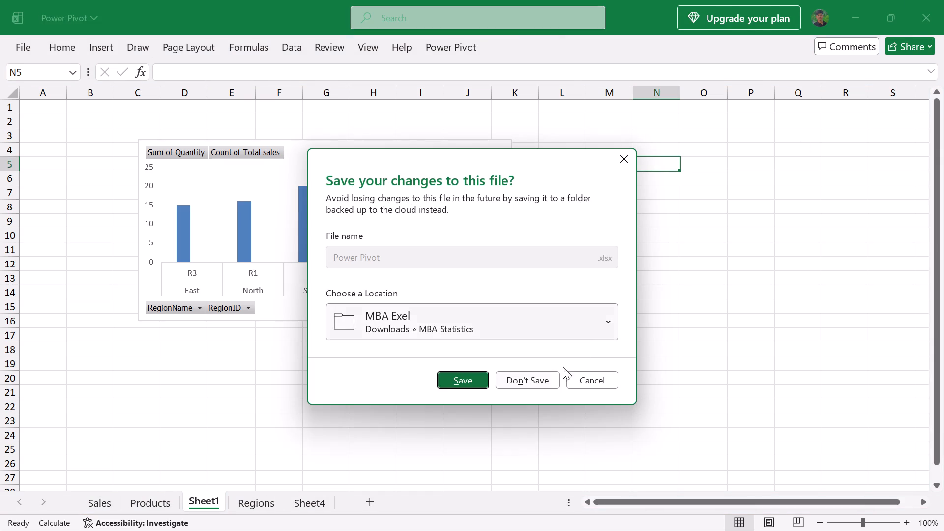
click(530, 379)
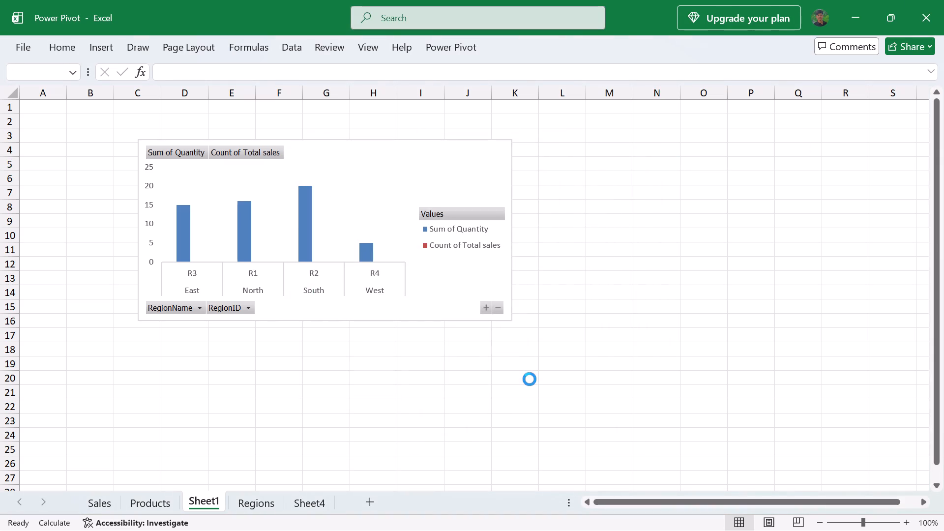
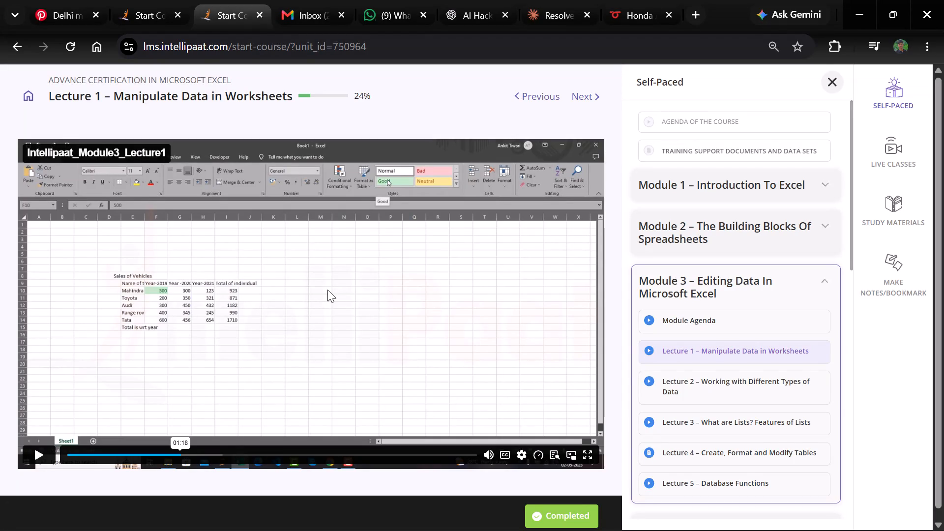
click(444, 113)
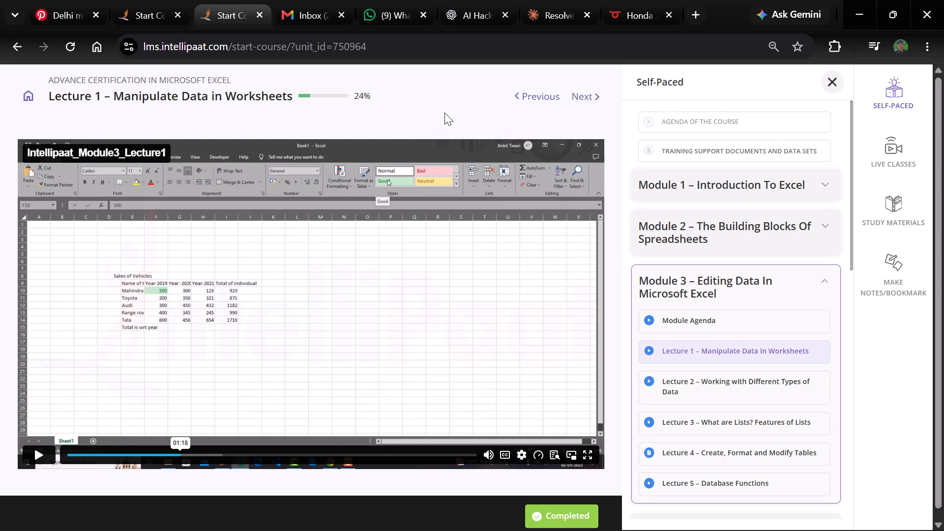